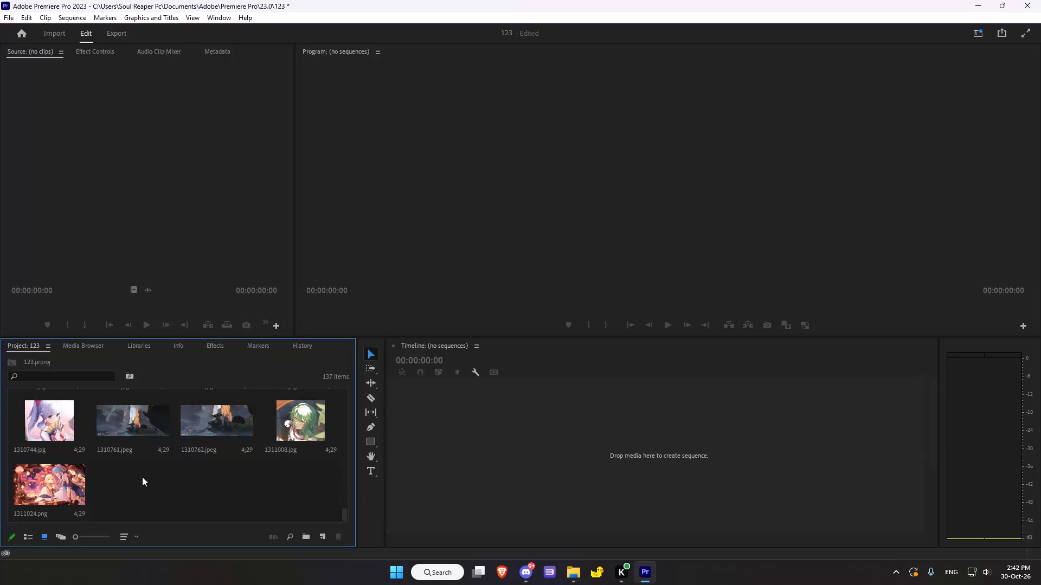
Browse the project's imported images and preview 1311433.jpg and 1311444.jpg in the Source monitor.
click(42, 487)
scroll(42, 487, up, 10)
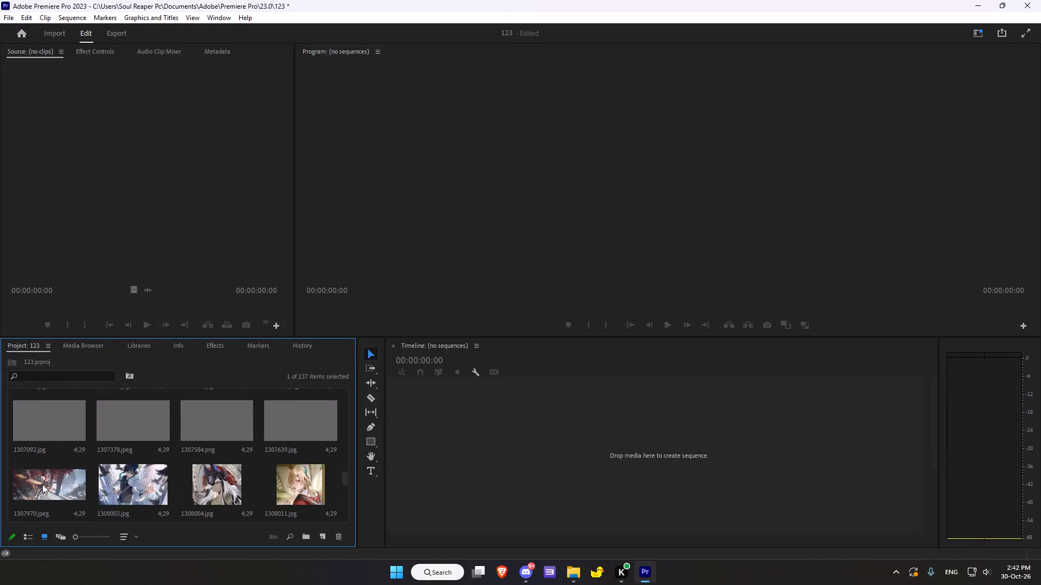
scroll(42, 484, up, 11)
scroll(42, 483, down, 20)
scroll(42, 483, down, 4)
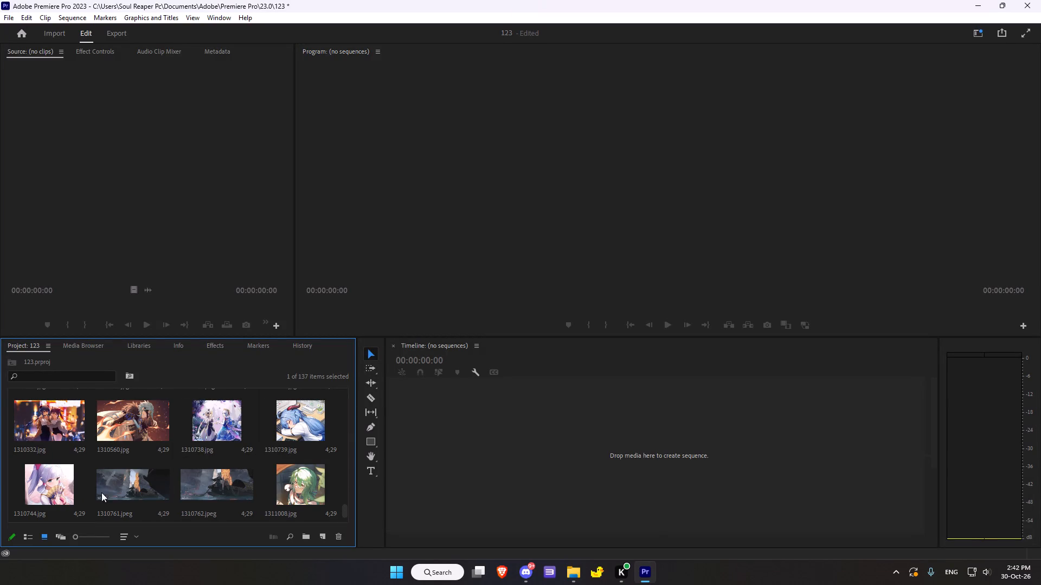
scroll(332, 485, up, 20)
scroll(332, 485, up, 8)
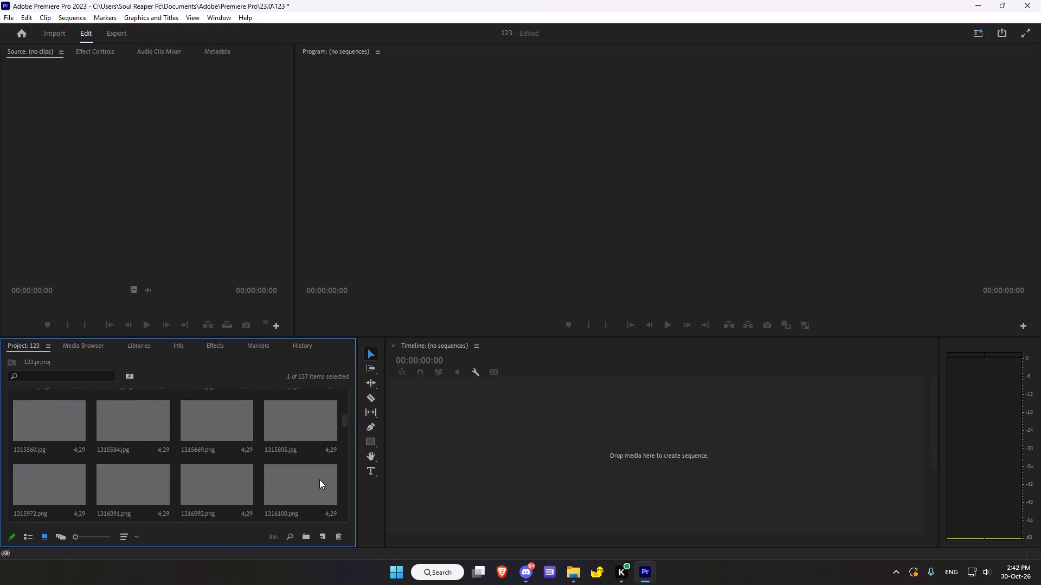
scroll(319, 479, up, 19)
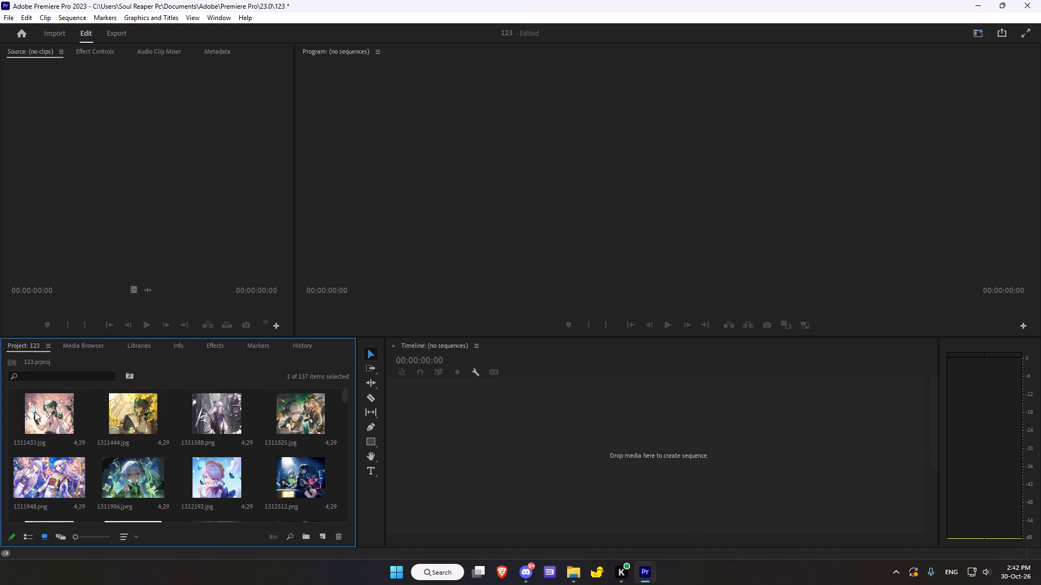
double_click(44, 408)
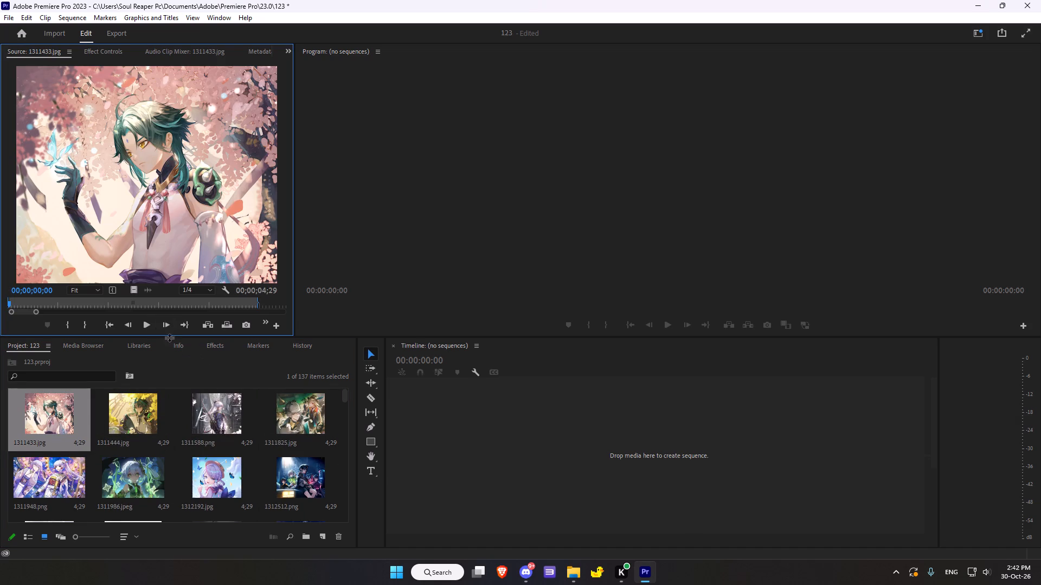
click(150, 323)
click(150, 323)
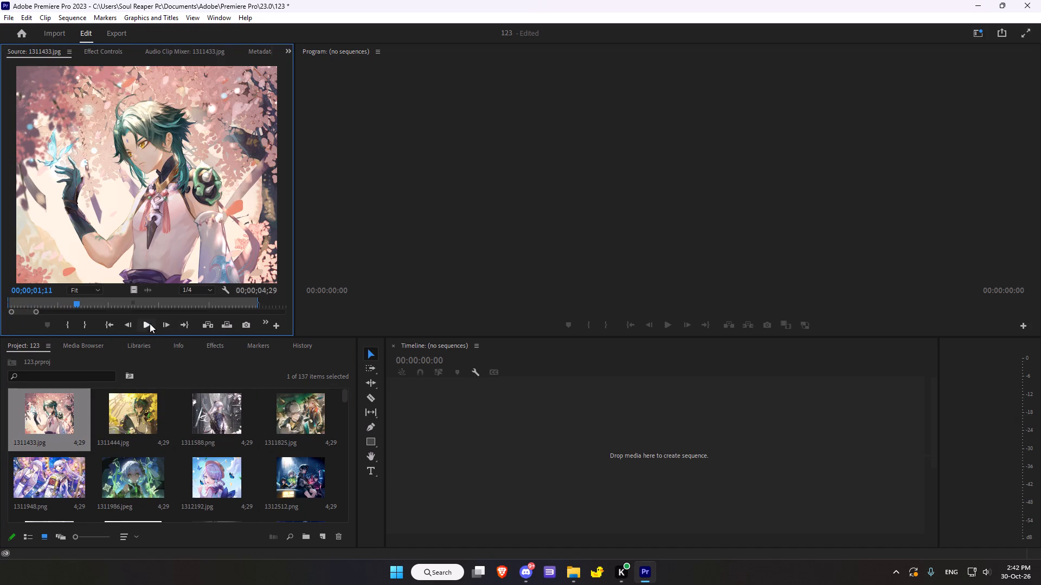
click(150, 323)
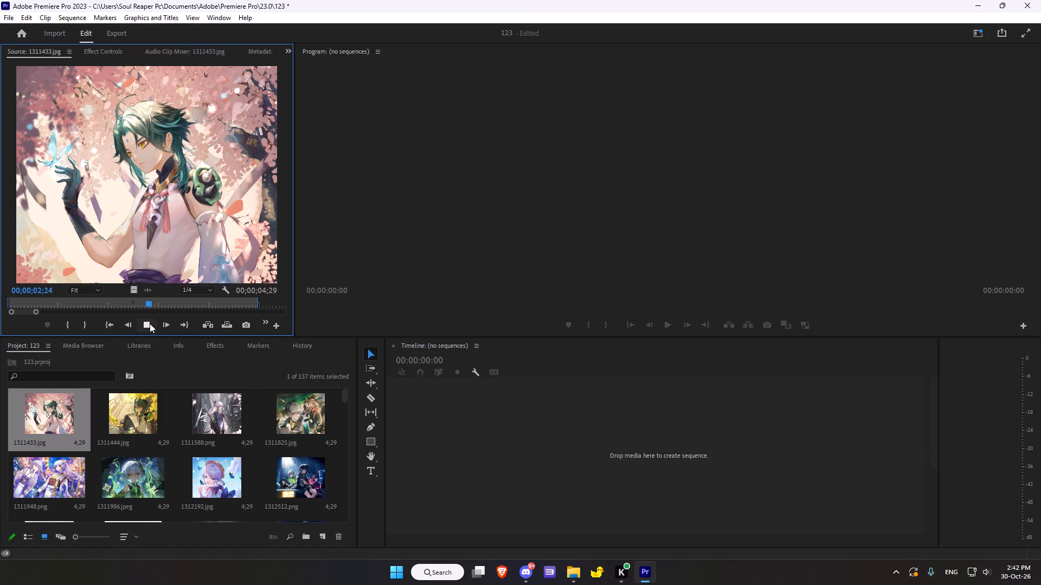
click(150, 323)
double_click(136, 419)
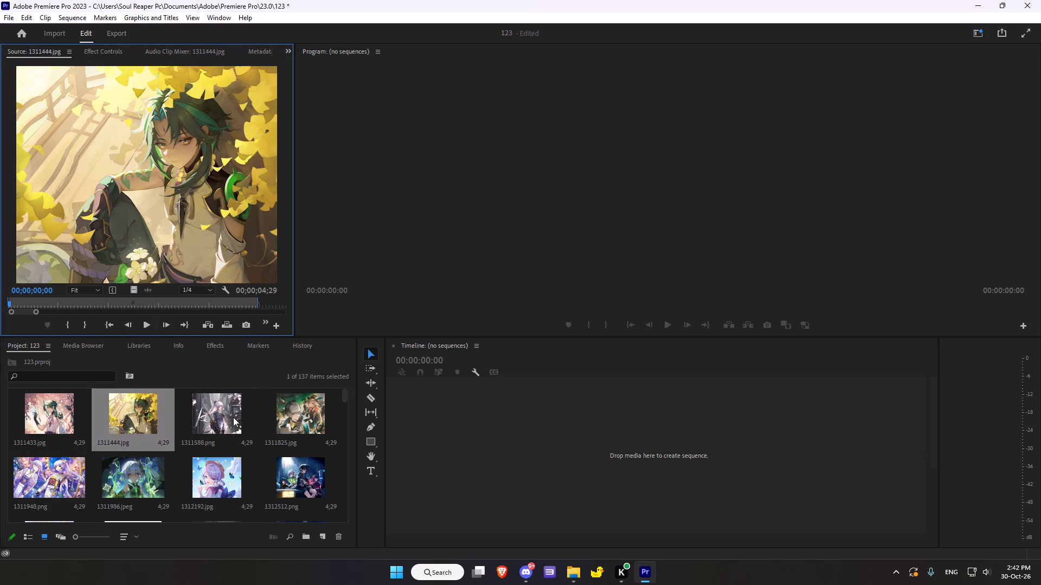
Find the "Until I Found You" edit audio video among the project media and create a sequence from its audio only.
click(315, 418)
scroll(291, 435, down, 2)
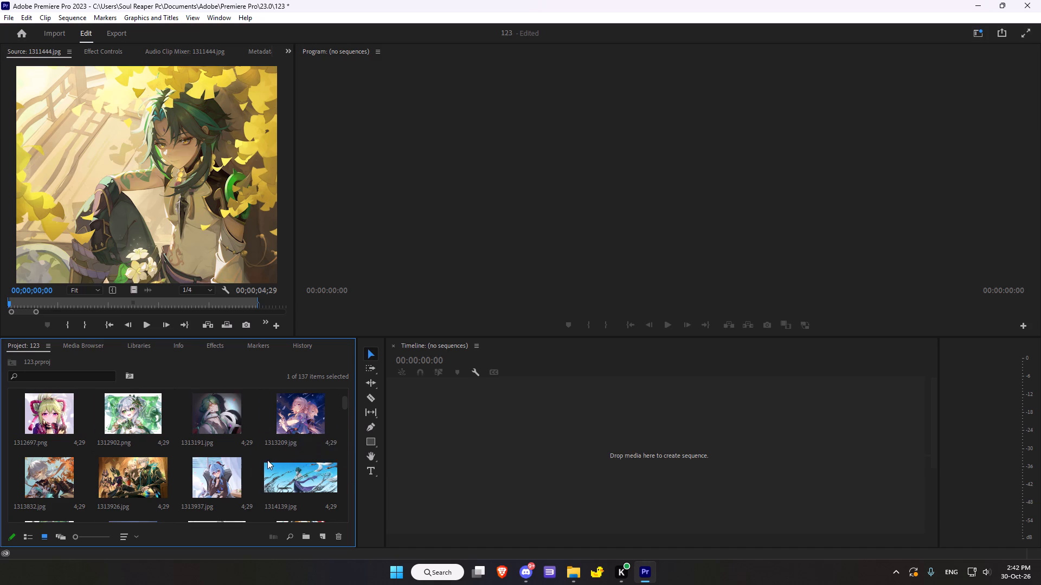
scroll(267, 460, down, 5)
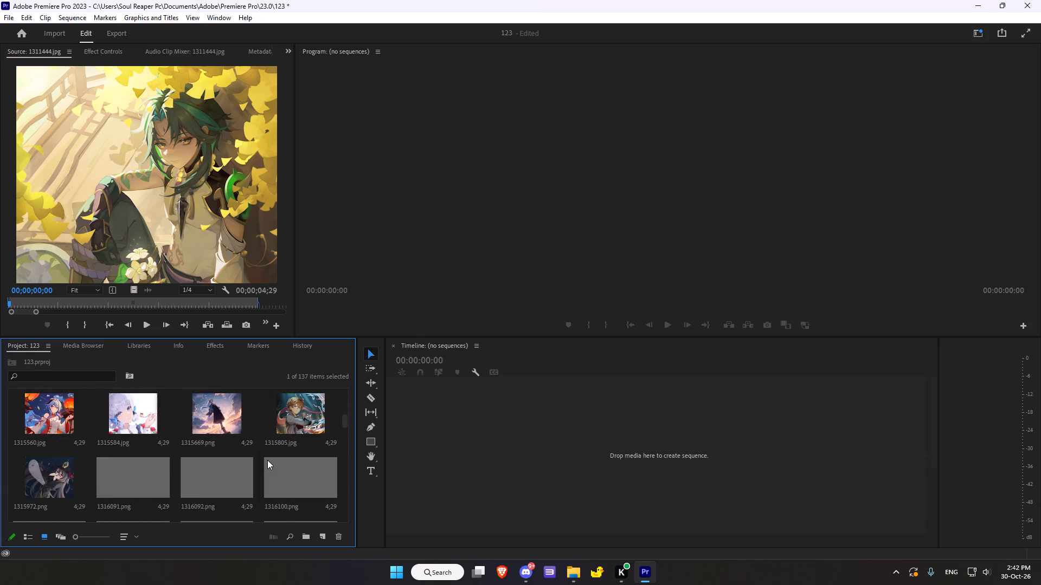
scroll(267, 460, down, 2)
scroll(267, 460, up, 2)
scroll(265, 455, down, 3)
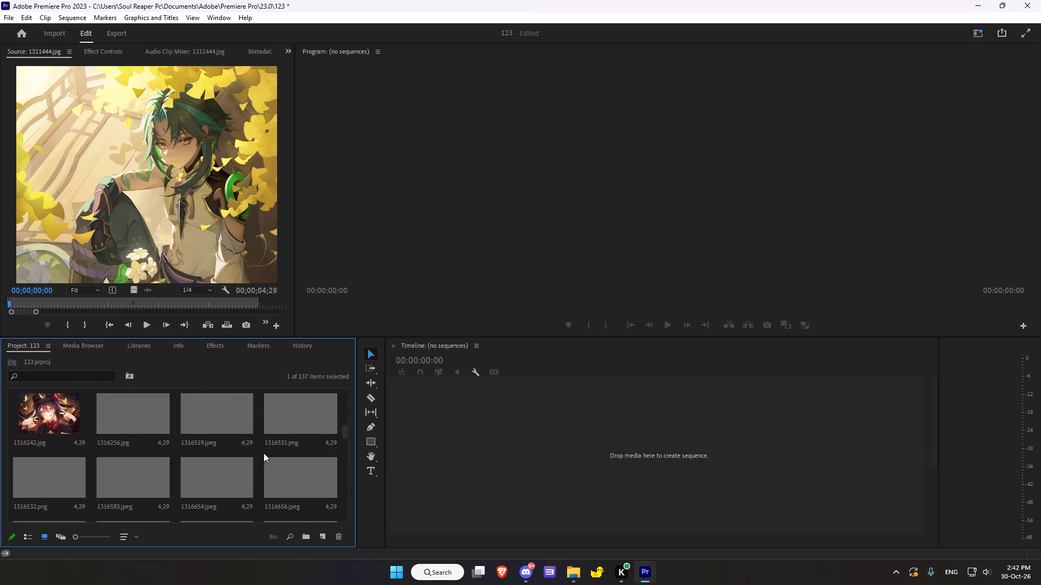
scroll(264, 453, down, 1)
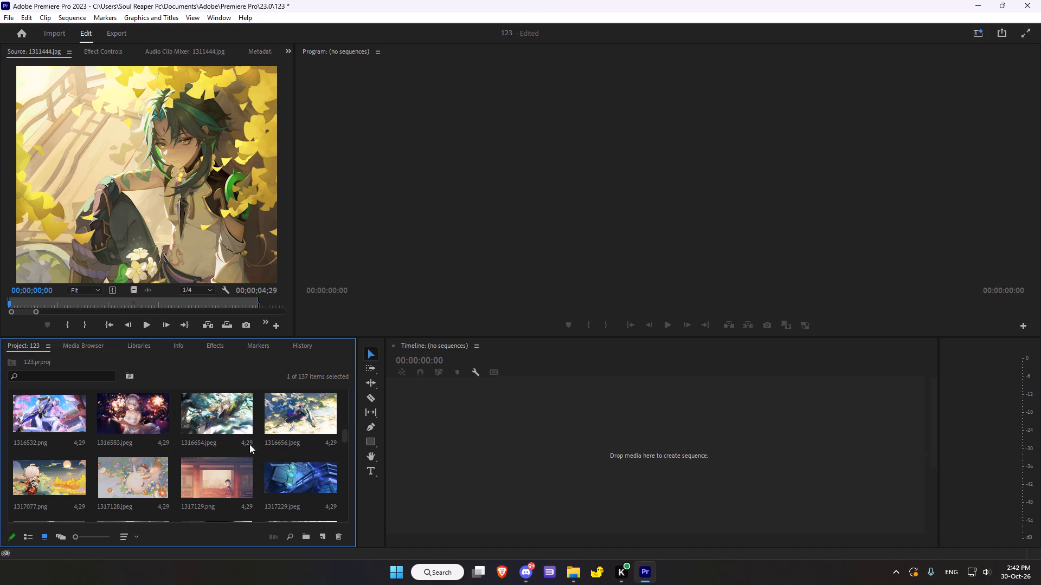
scroll(293, 444, down, 1)
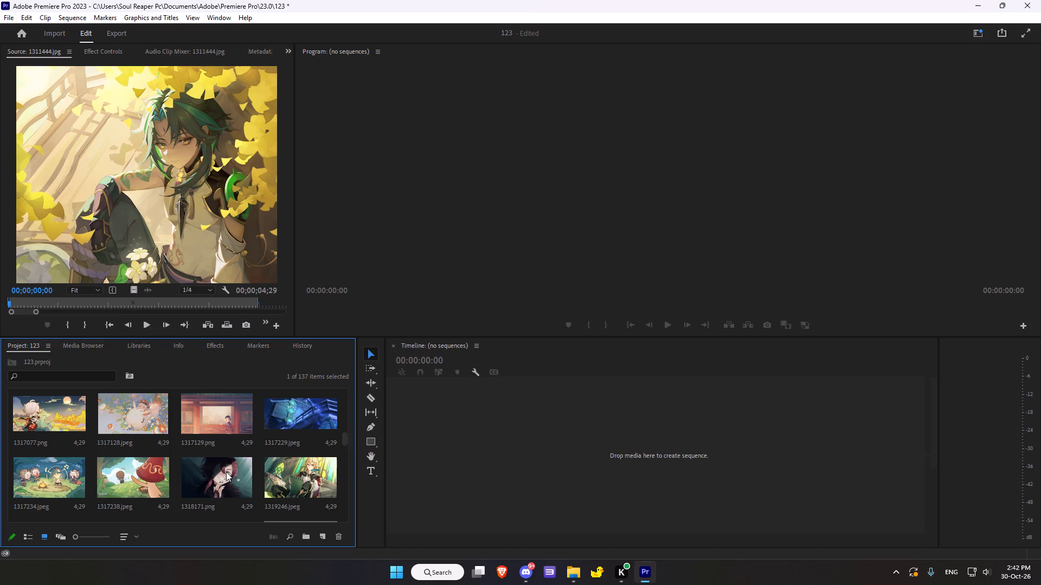
scroll(226, 472, down, 2)
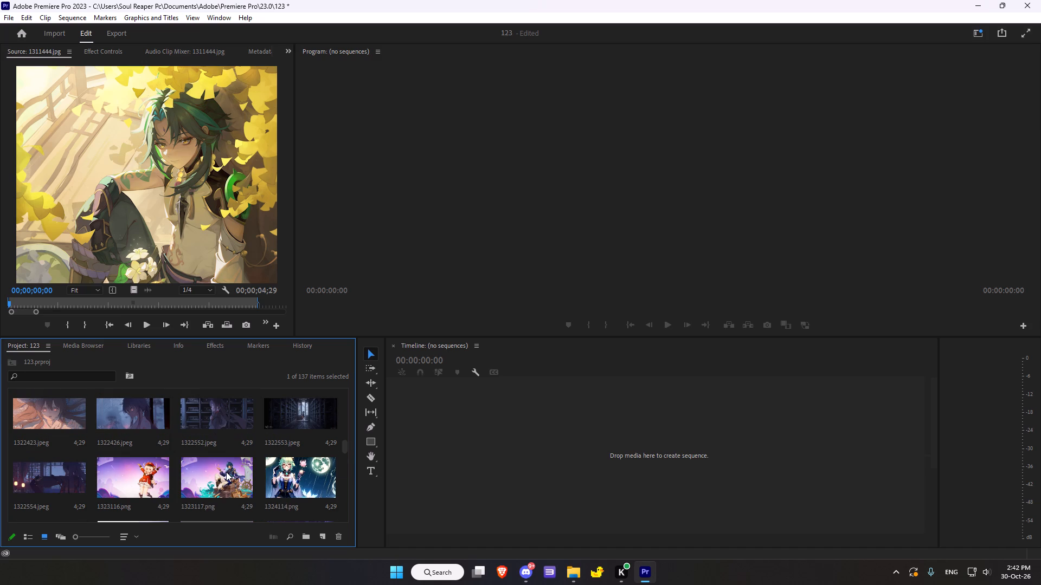
scroll(226, 472, down, 1)
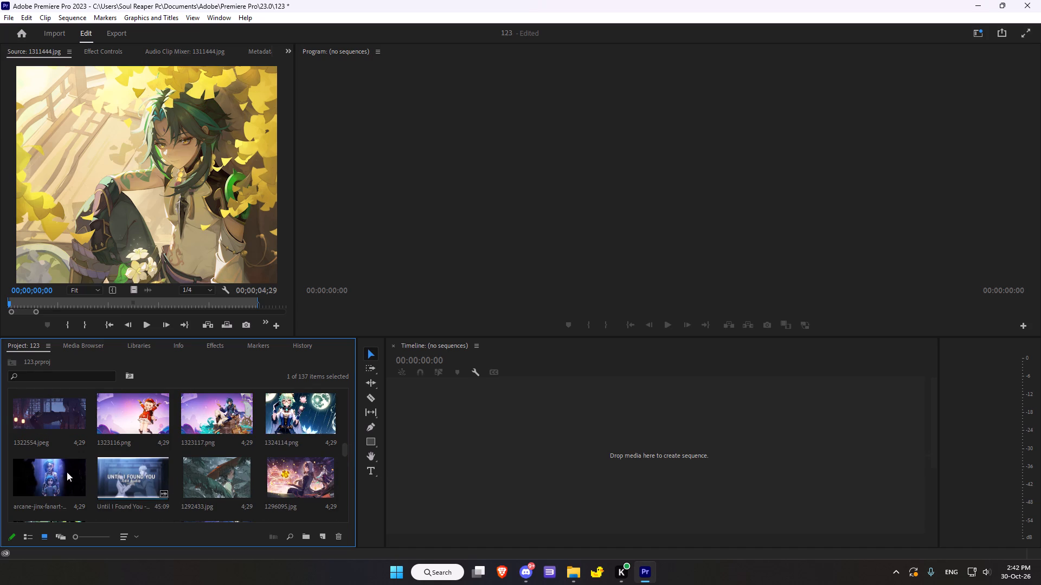
double_click(141, 483)
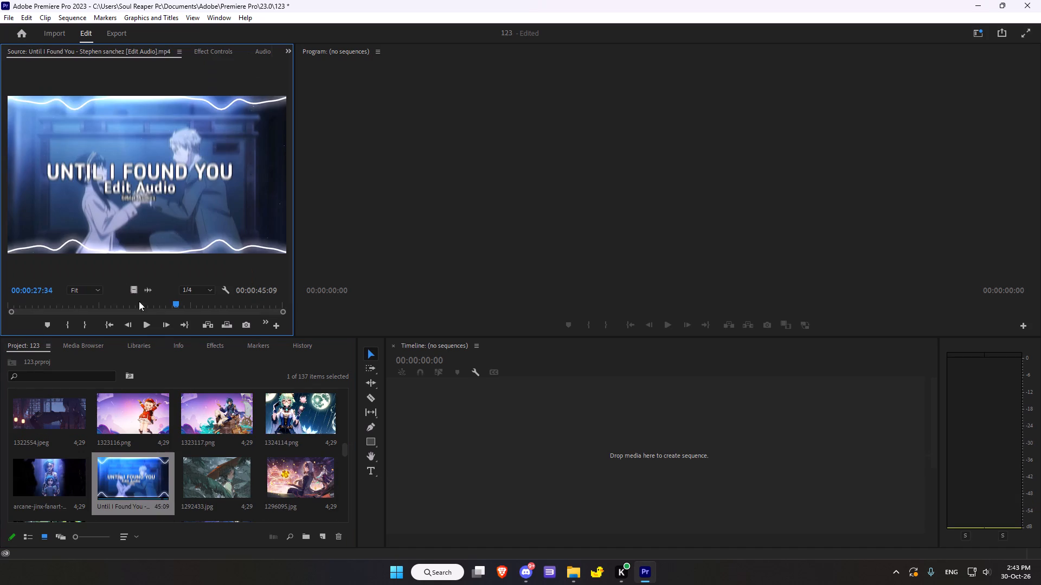
drag(148, 291, 411, 459)
drag(411, 459, 412, 458)
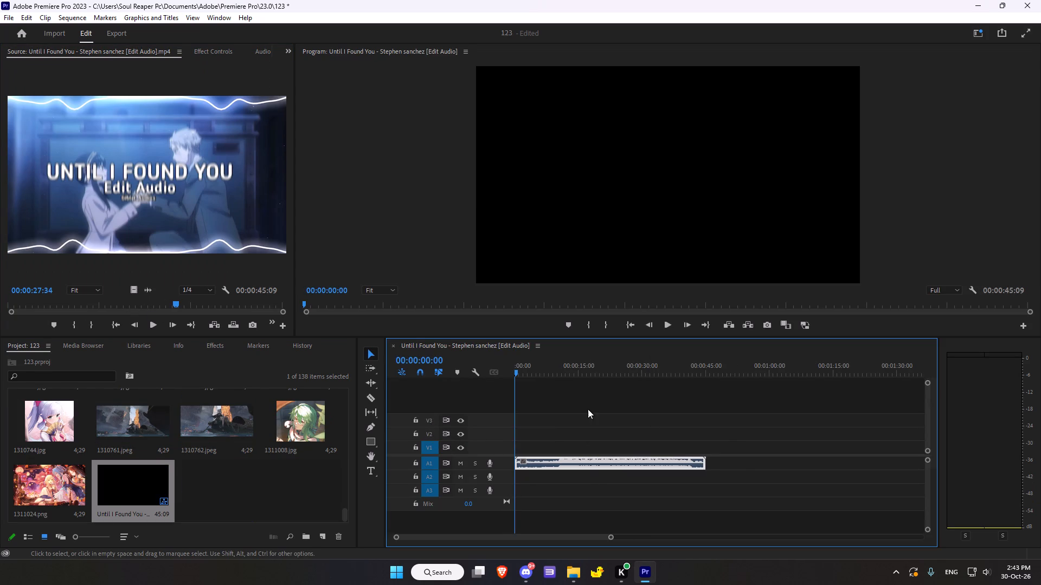
Play the new sequence from the beginning to listen to the song's opening.
click(669, 321)
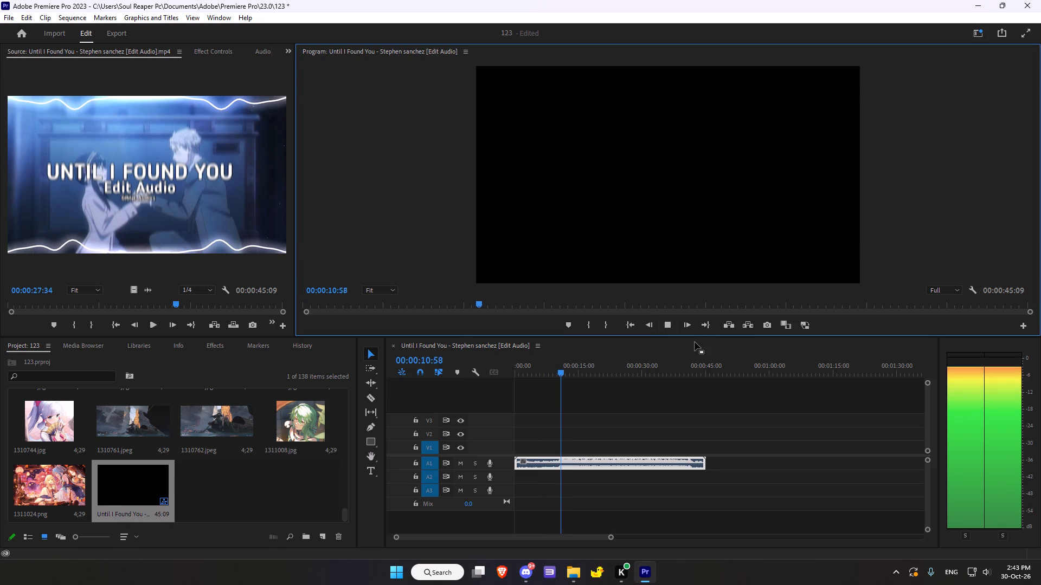
click(671, 326)
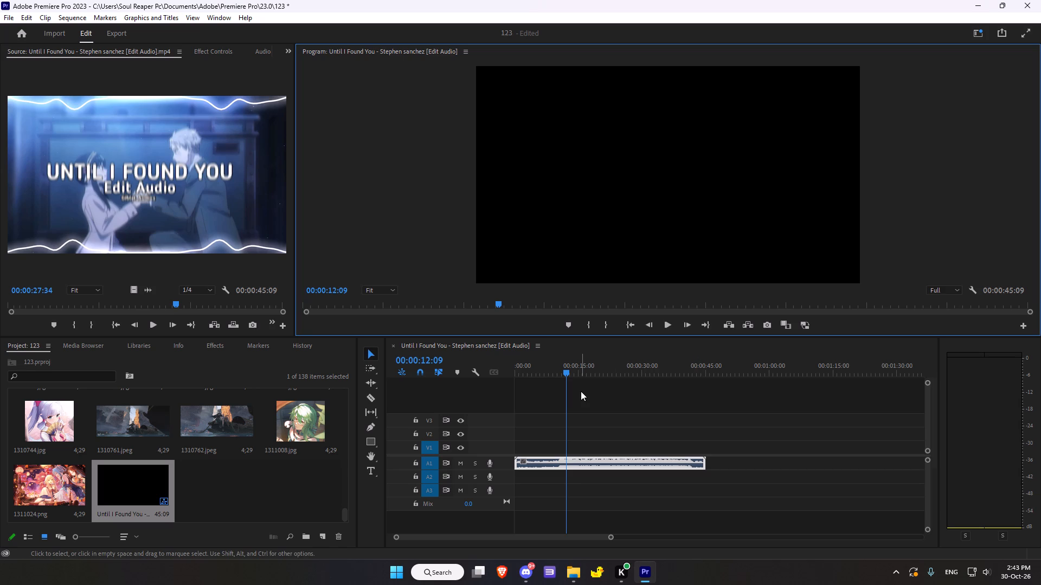
Load 1311433.jpg in the Source monitor and place it on track V1 at the start of the sequence.
scroll(251, 452, up, 14)
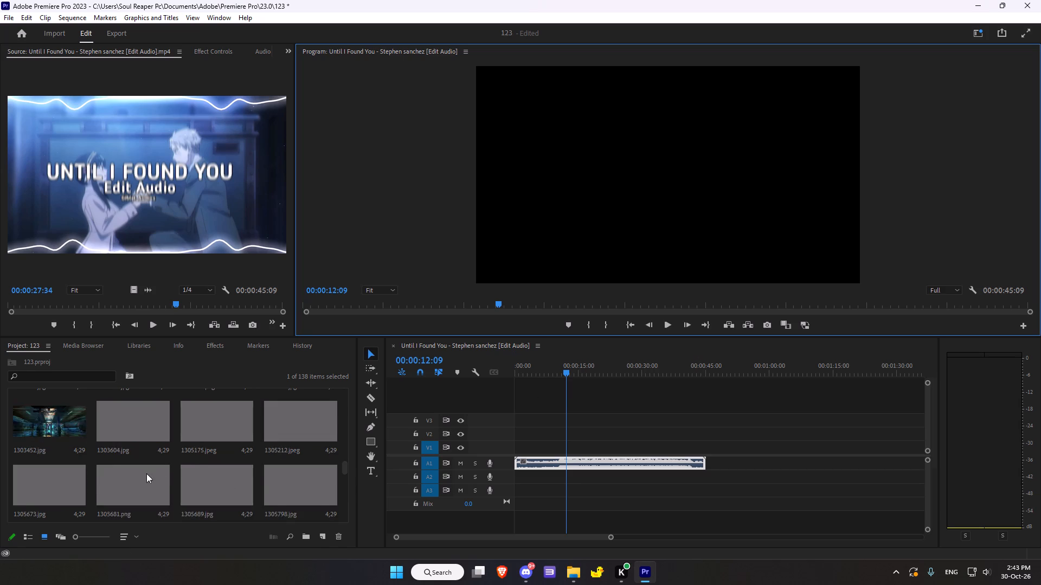
scroll(146, 473, up, 16)
scroll(66, 432, up, 13)
double_click(55, 413)
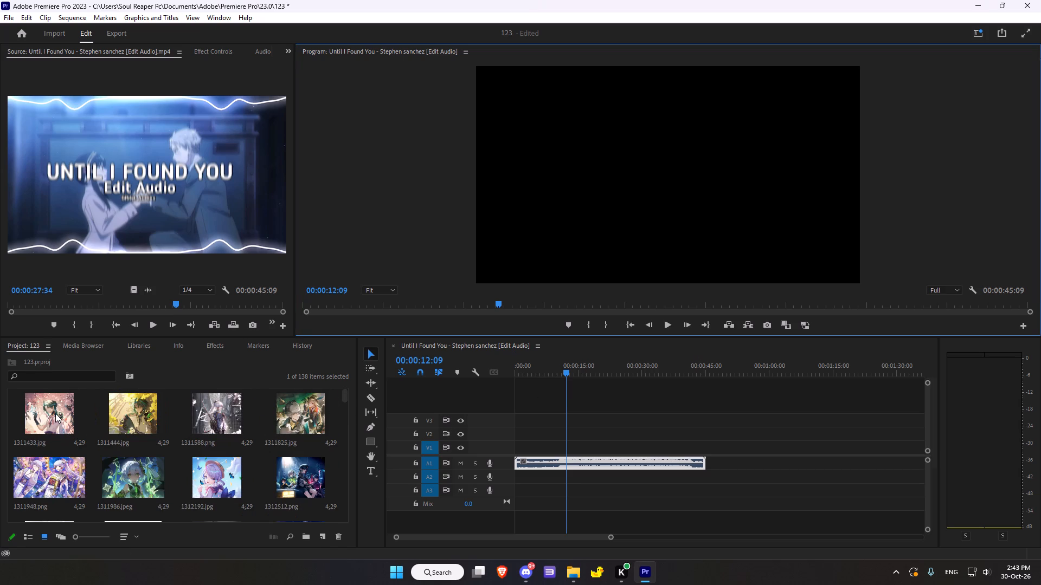
ctrl+scroll(580, 515, up, 6)
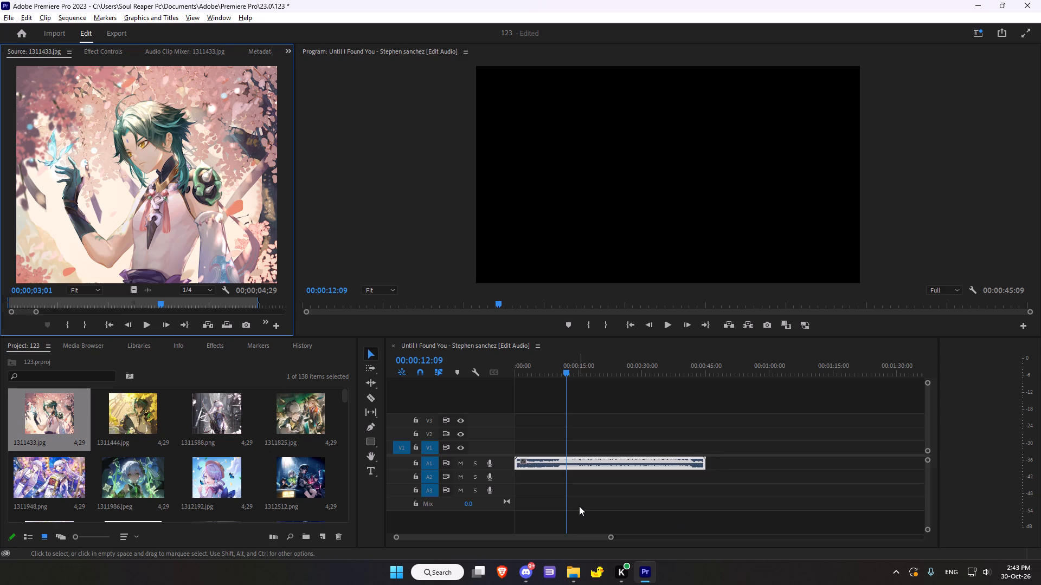
alt+scroll(579, 506, up, 8)
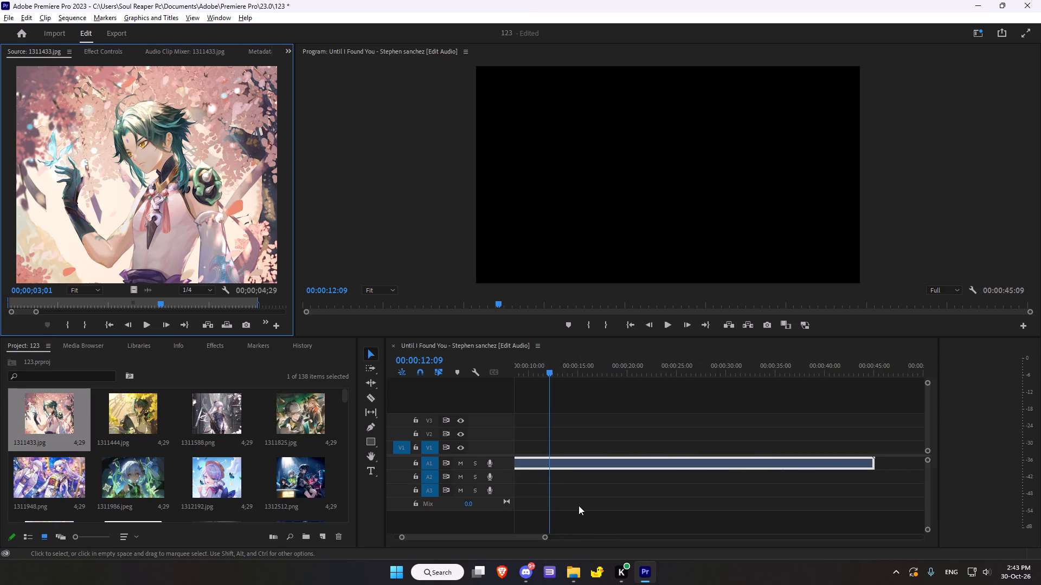
alt+scroll(579, 502, up, 1)
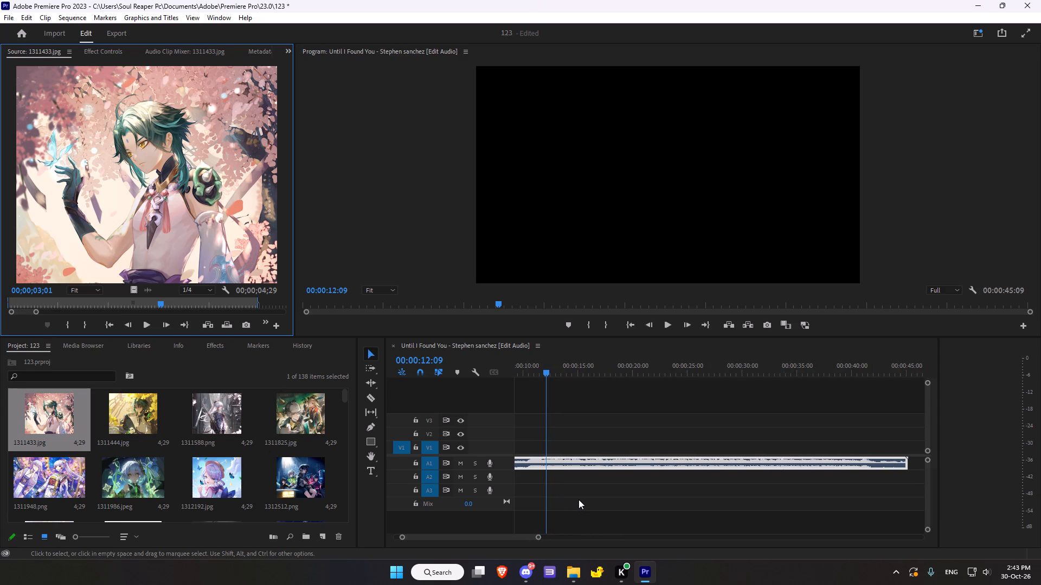
scroll(579, 499, up, 13)
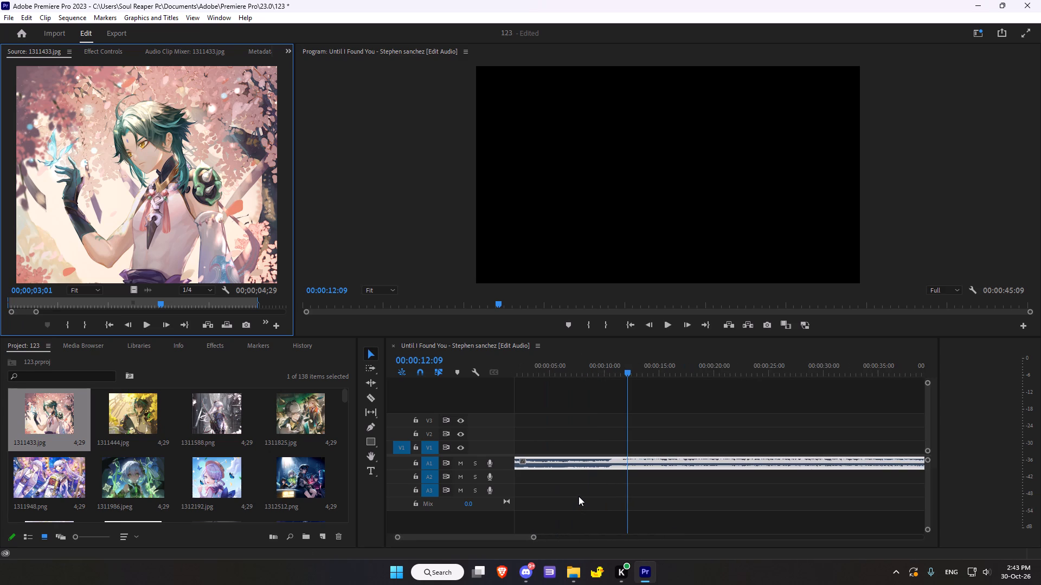
scroll(579, 496, up, 13)
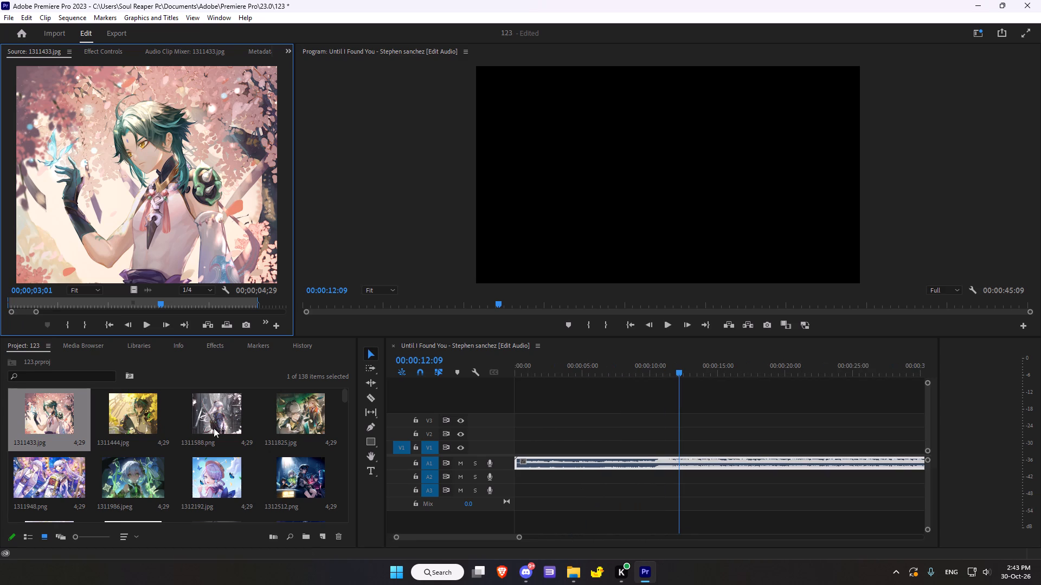
drag(125, 221, 513, 445)
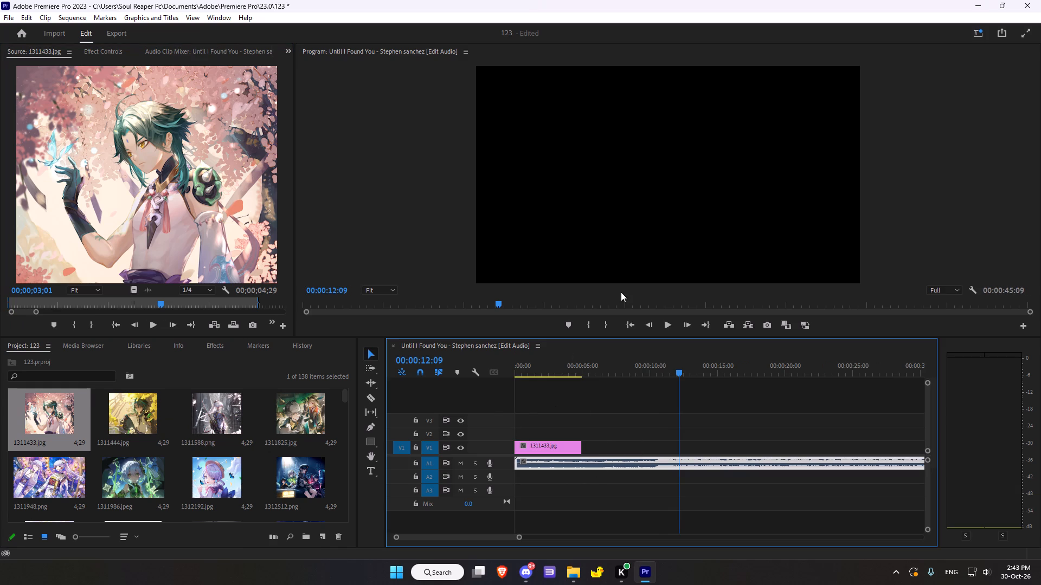
Play the sequence from the beginning to check the placed image against the audio.
click(627, 325)
key(space)
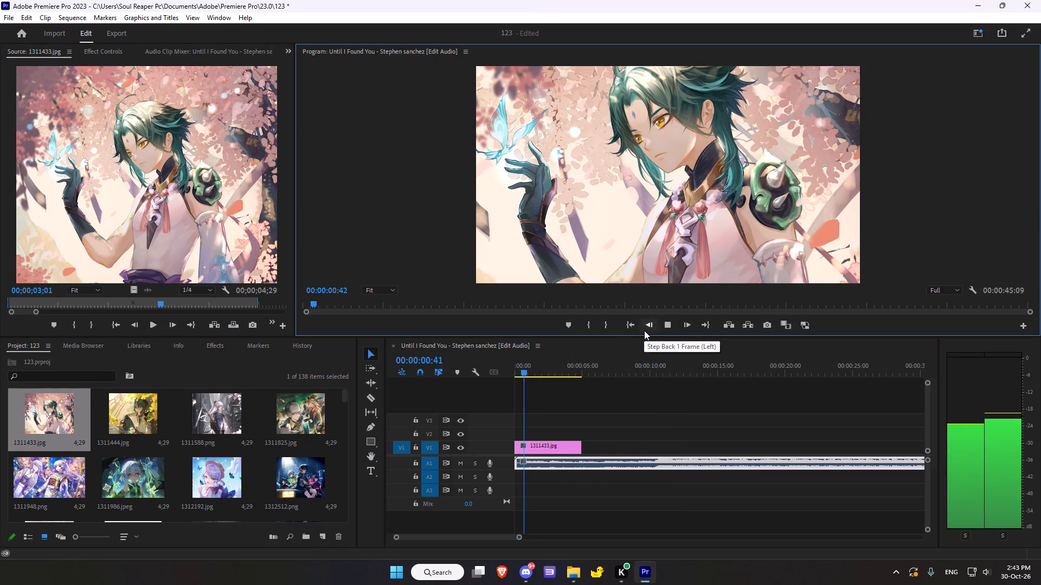
key(space)
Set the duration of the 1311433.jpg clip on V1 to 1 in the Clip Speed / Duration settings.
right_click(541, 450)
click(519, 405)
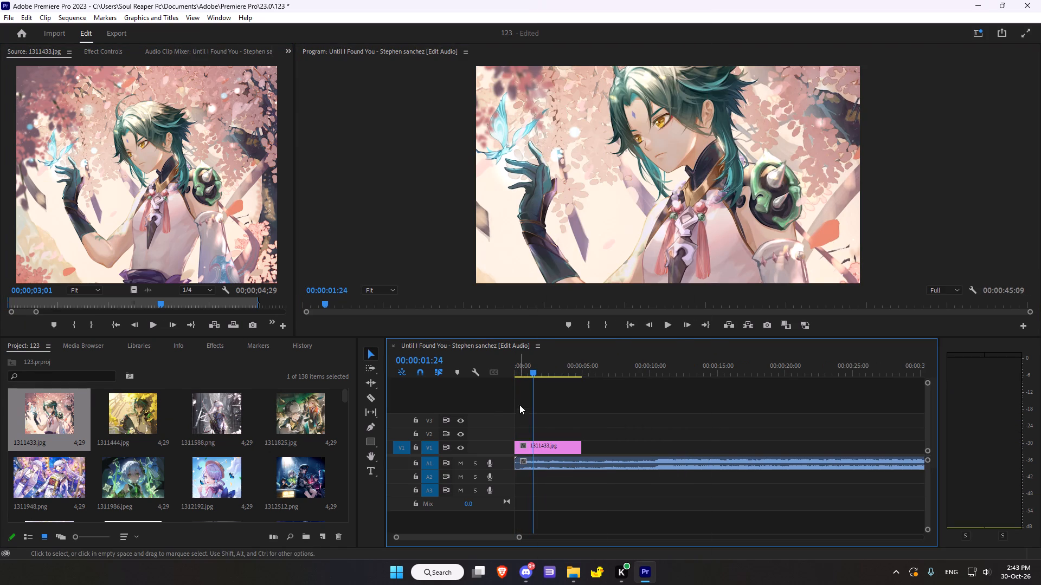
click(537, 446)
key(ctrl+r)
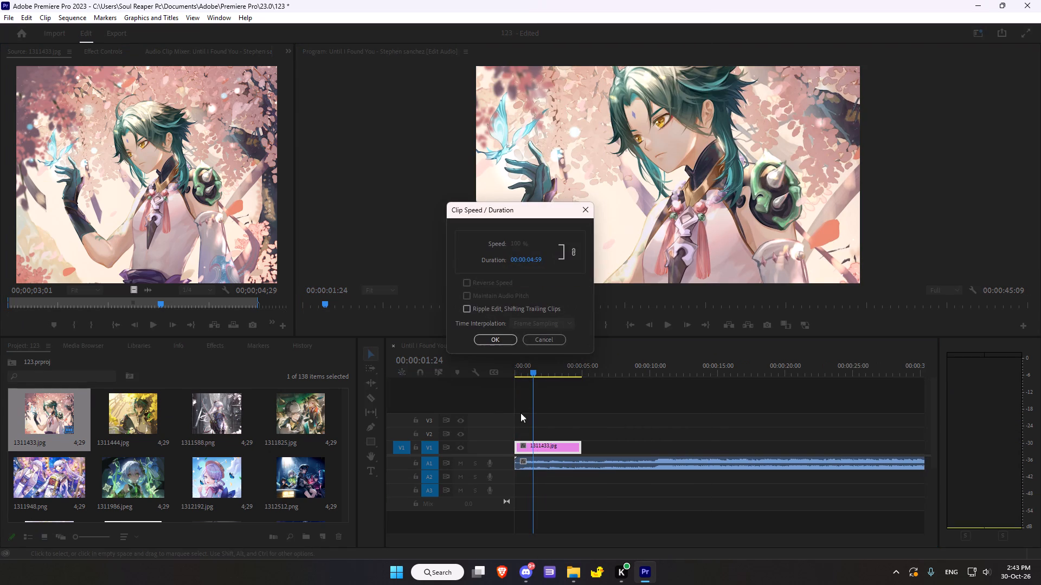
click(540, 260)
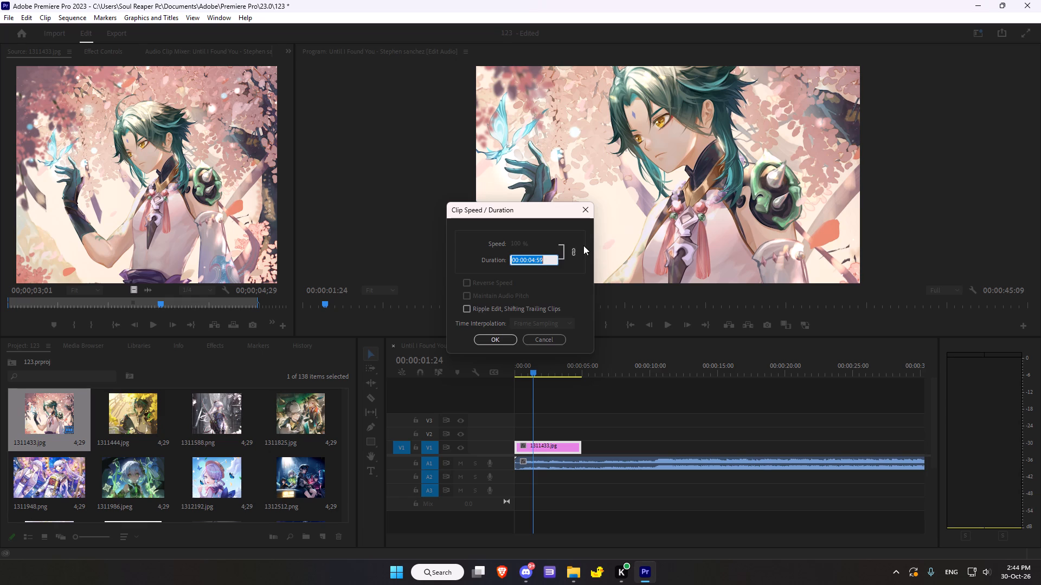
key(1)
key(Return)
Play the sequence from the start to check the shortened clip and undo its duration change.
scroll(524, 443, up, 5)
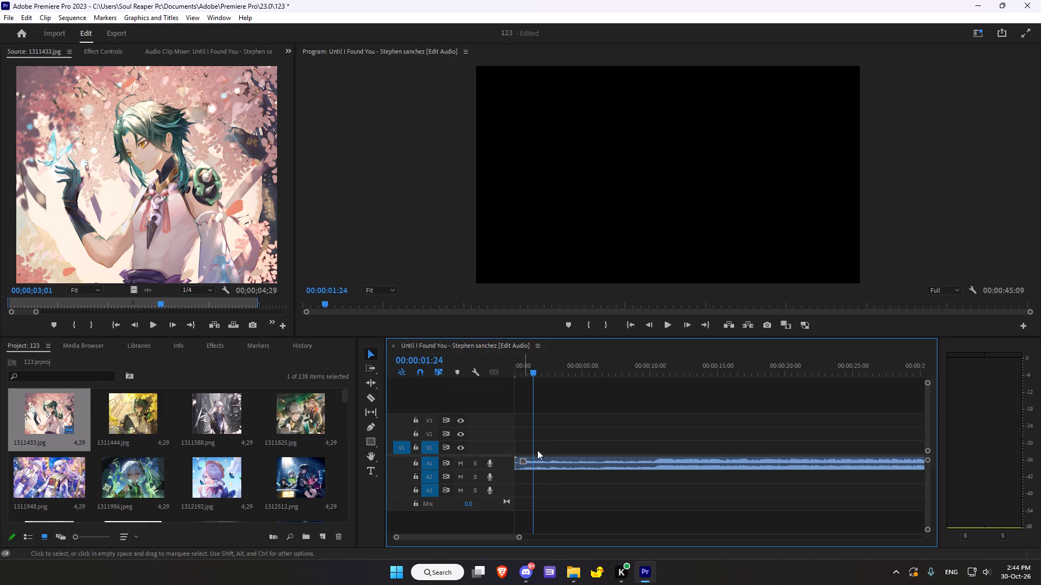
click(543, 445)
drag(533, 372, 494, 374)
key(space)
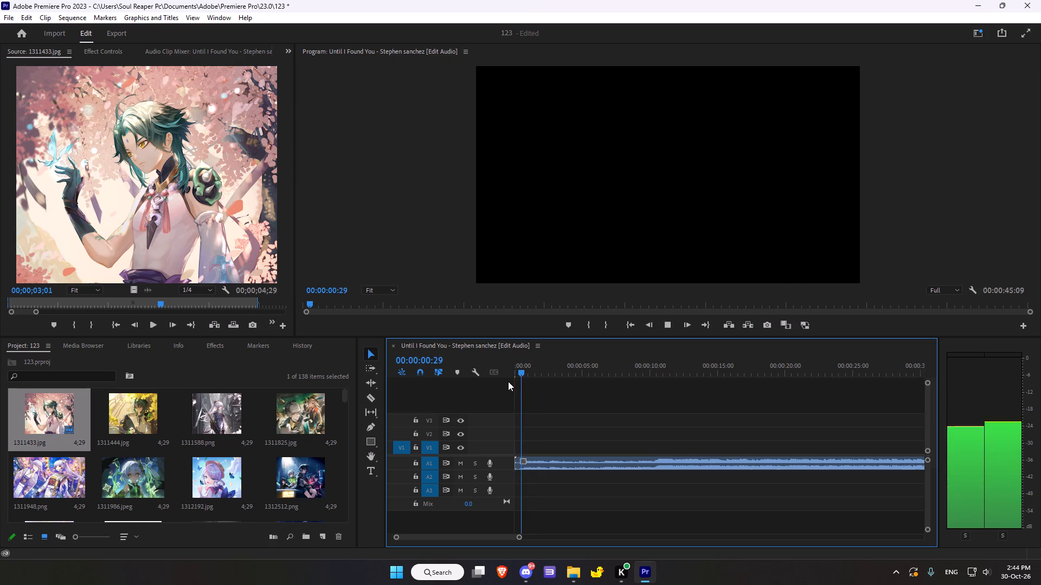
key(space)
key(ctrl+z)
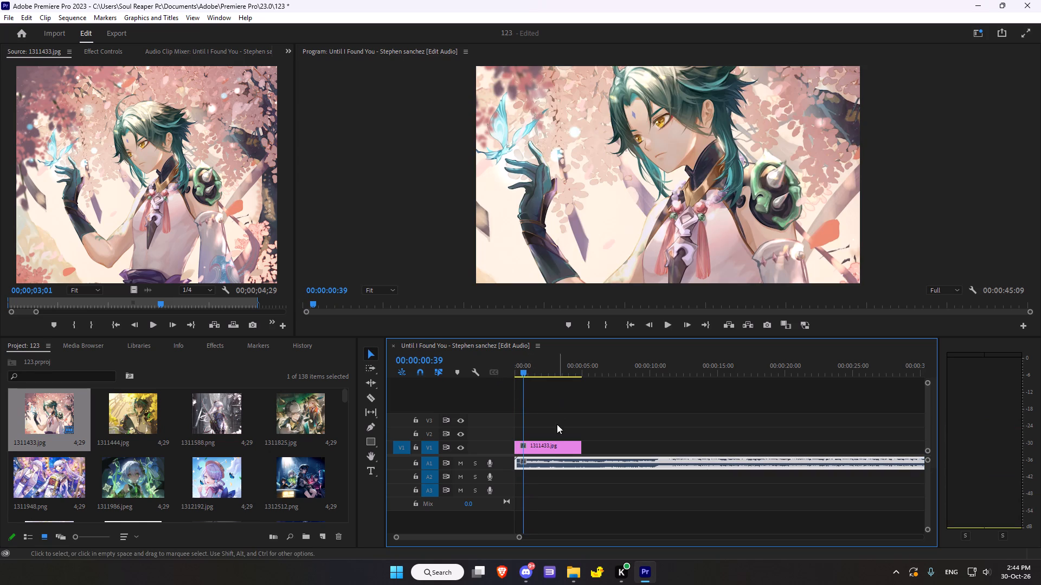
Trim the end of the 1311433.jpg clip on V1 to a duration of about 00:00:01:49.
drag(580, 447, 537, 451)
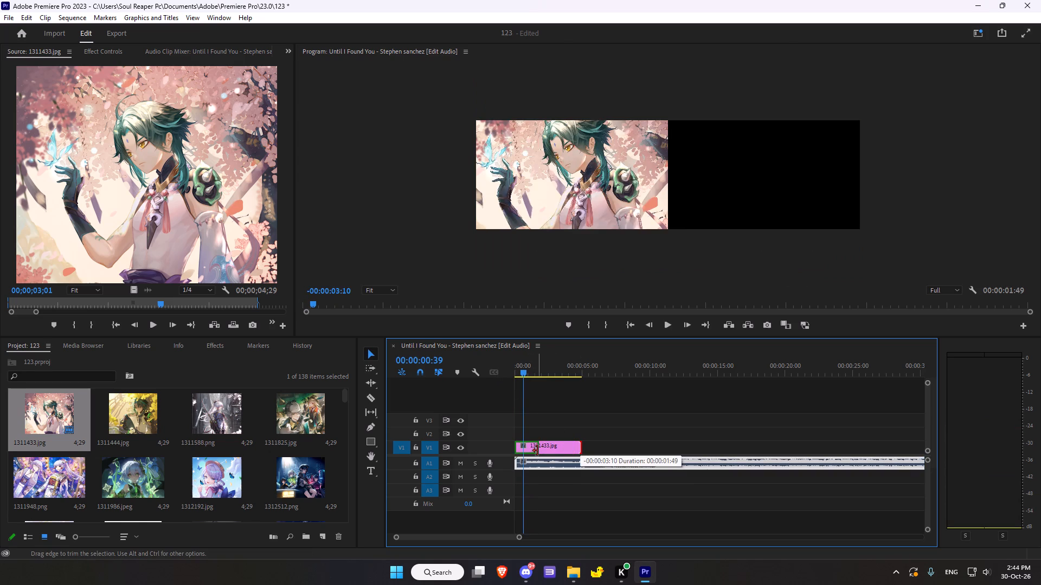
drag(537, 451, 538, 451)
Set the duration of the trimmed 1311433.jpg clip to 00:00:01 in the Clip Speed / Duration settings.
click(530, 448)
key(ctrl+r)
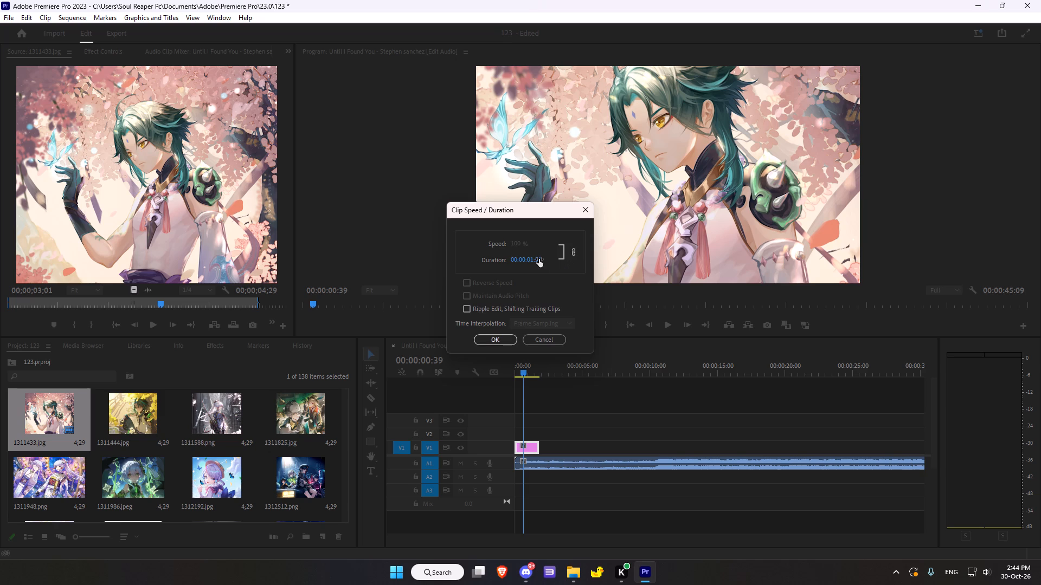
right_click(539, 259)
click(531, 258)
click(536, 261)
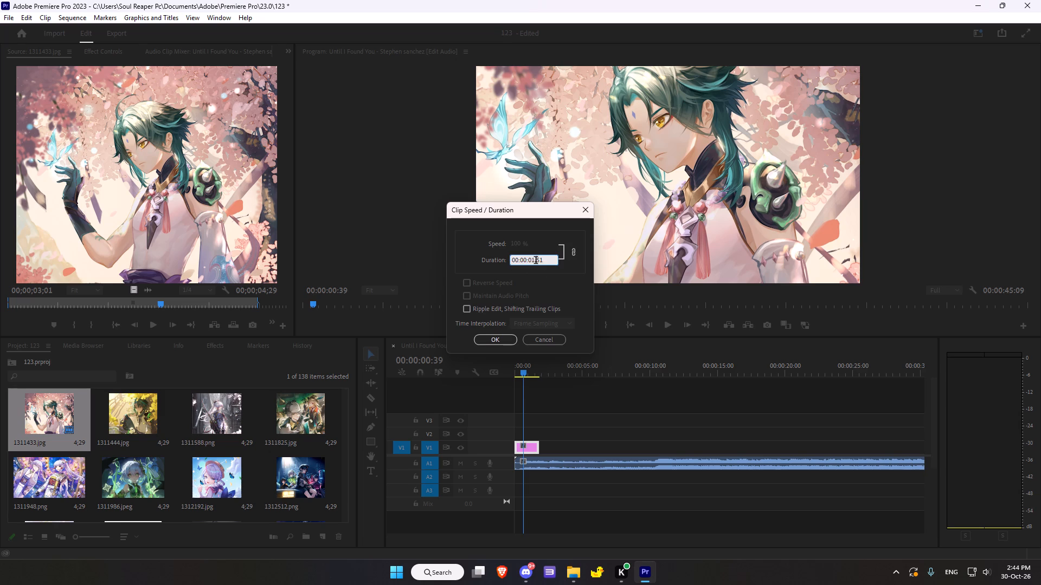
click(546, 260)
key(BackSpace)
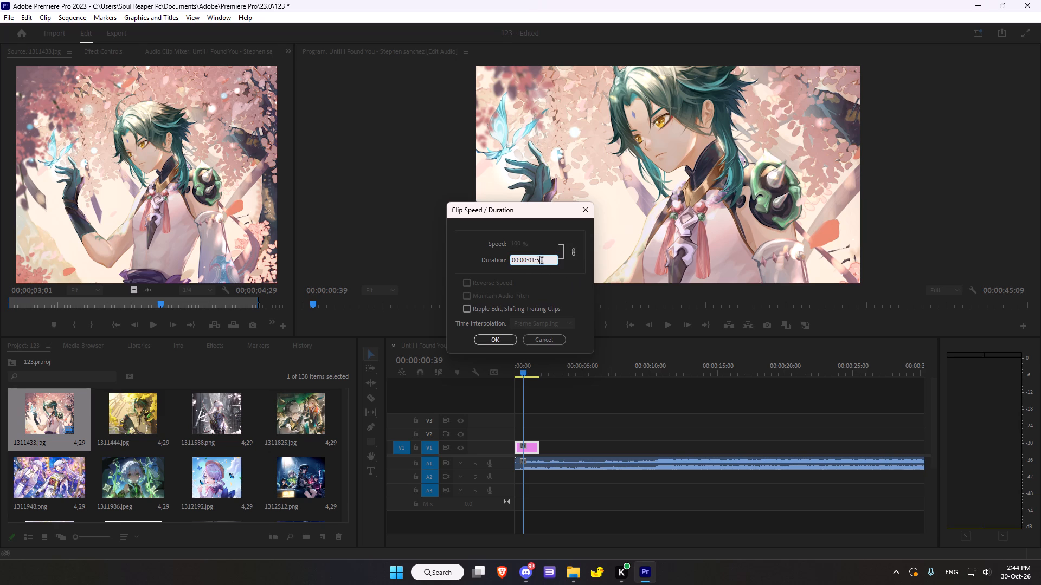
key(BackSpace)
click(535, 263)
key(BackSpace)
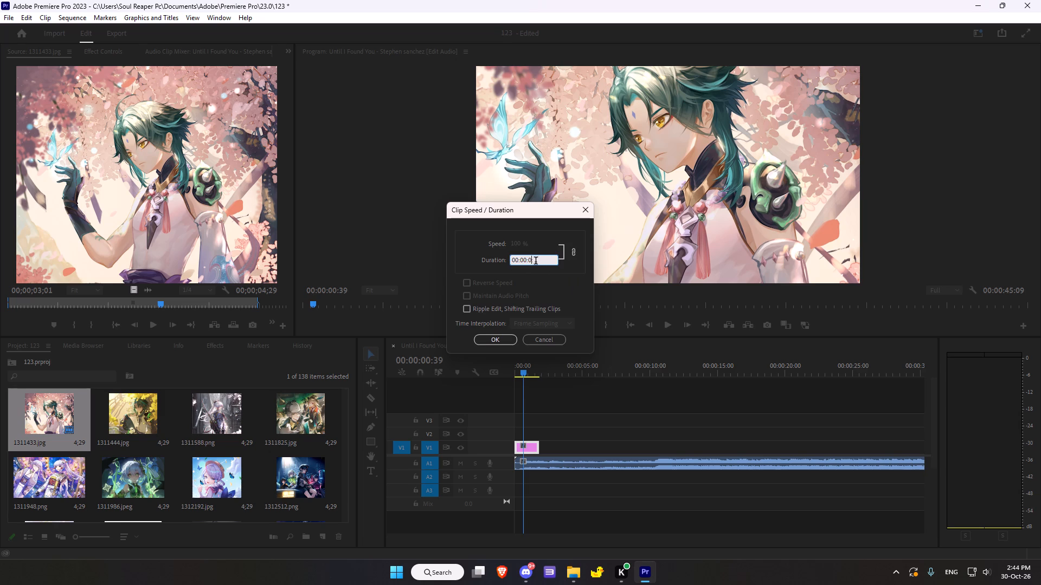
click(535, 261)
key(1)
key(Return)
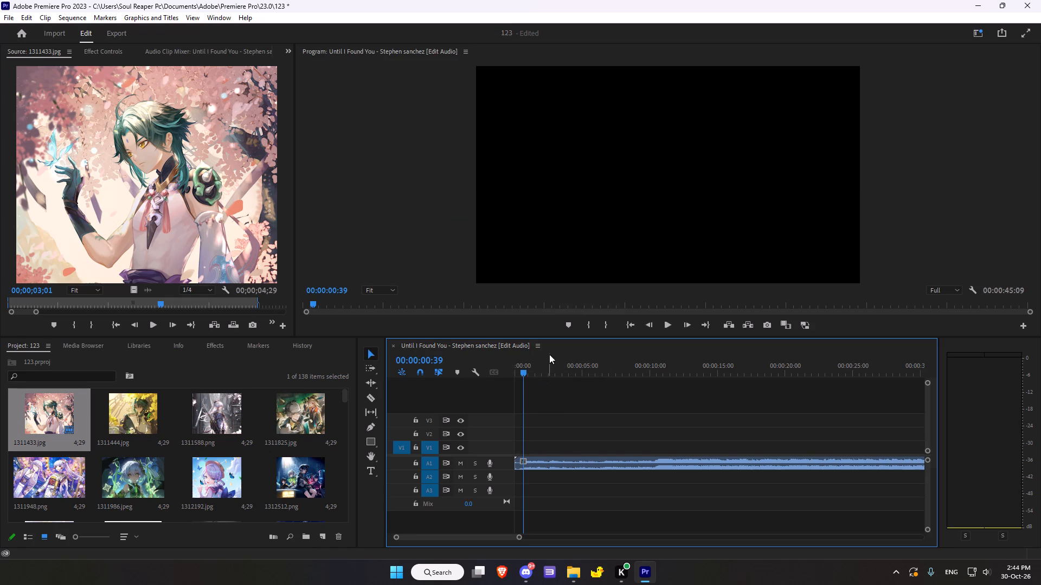
Place 1311433.jpg from the Source monitor on track V1 at the start of the sequence again.
drag(166, 212, 505, 450)
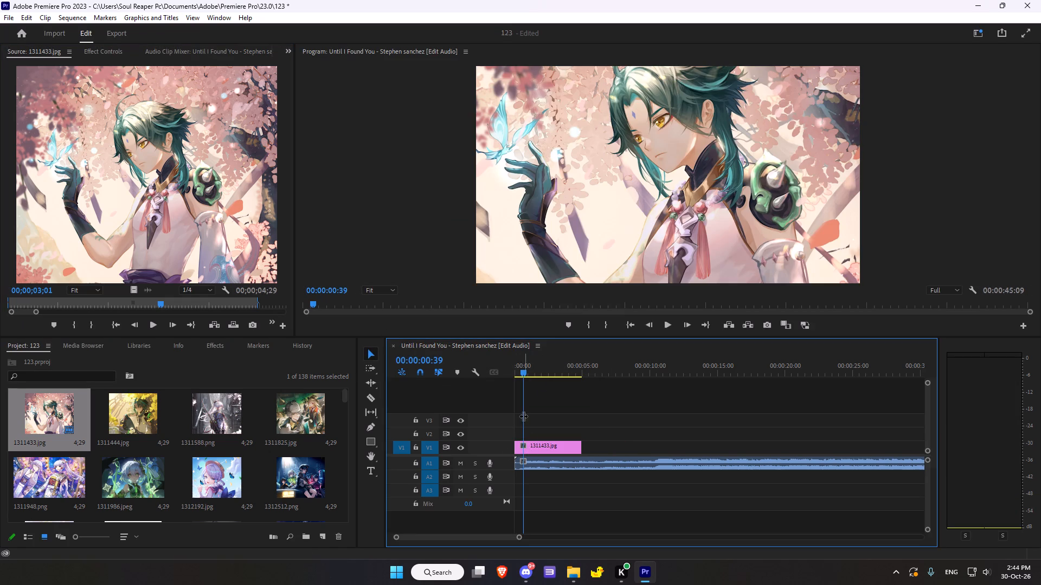
Play the sequence from the beginning to find where the first image should end against the audio.
drag(522, 372, 498, 376)
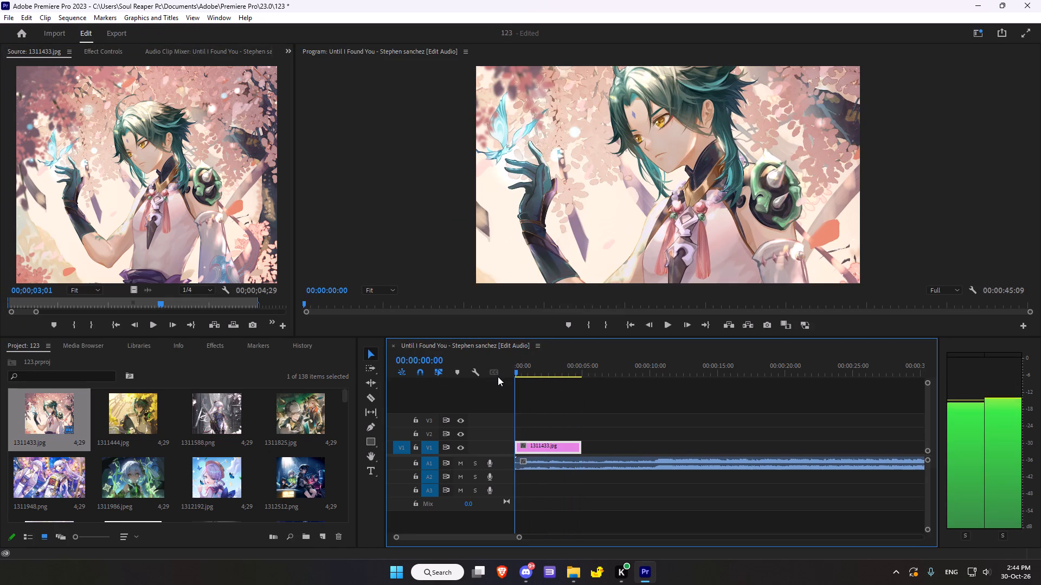
drag(498, 376, 497, 376)
key(space)
key(space)
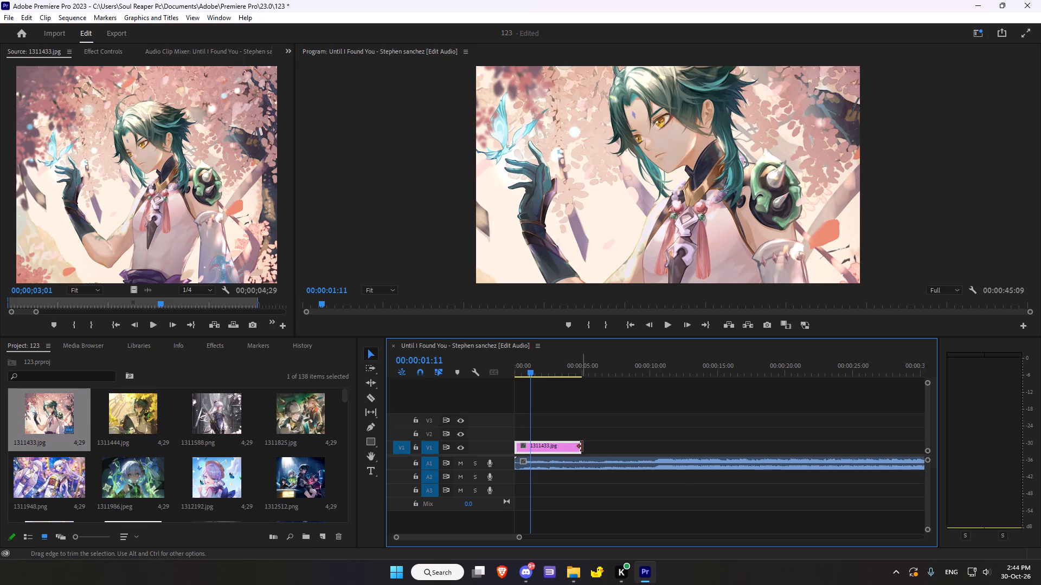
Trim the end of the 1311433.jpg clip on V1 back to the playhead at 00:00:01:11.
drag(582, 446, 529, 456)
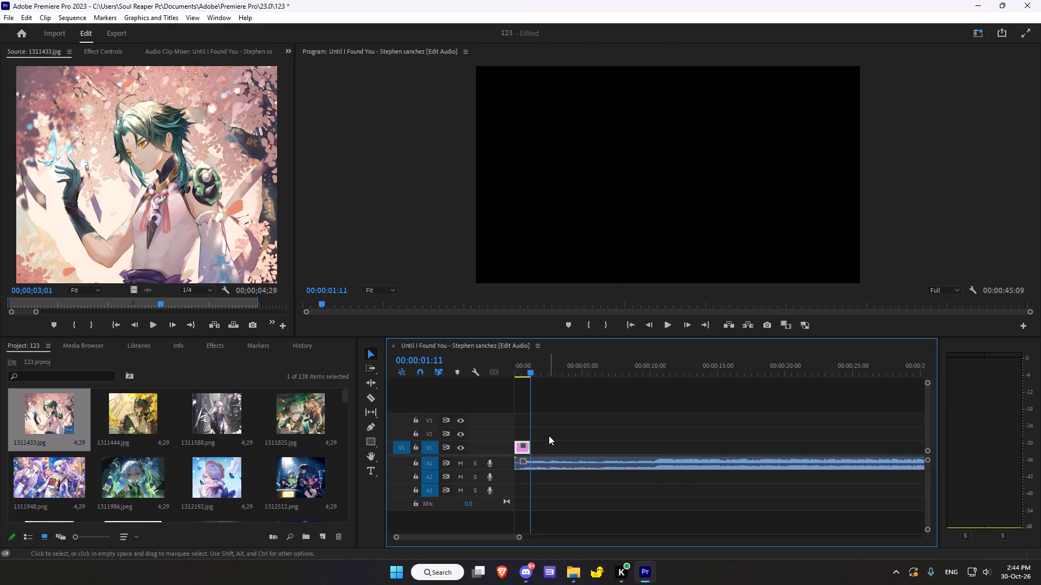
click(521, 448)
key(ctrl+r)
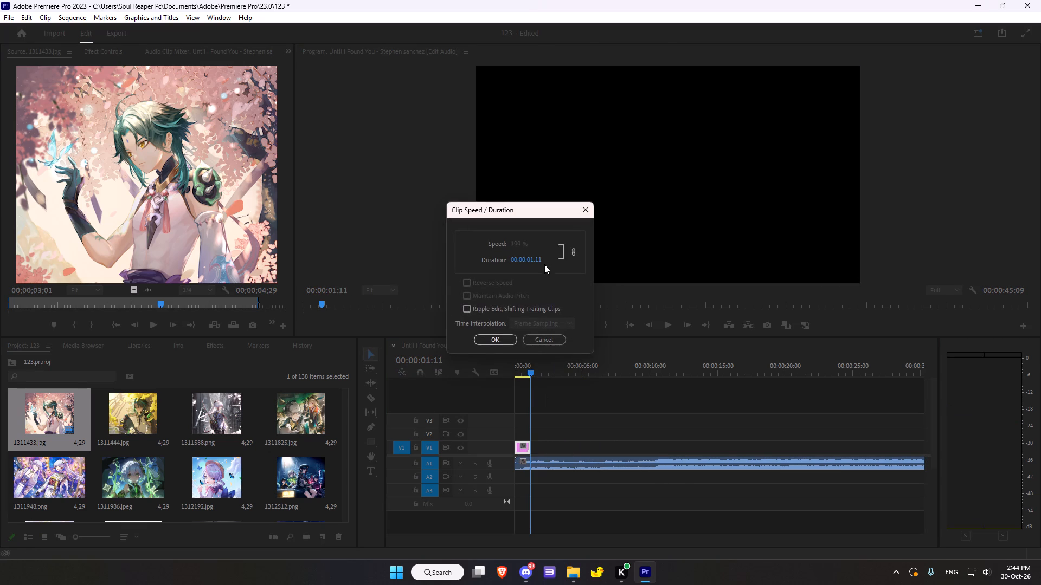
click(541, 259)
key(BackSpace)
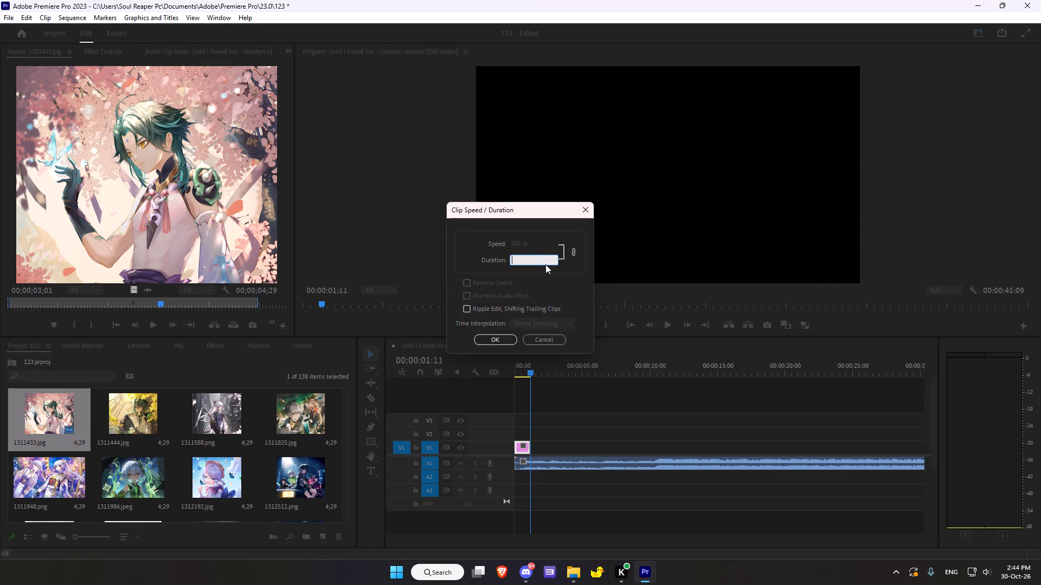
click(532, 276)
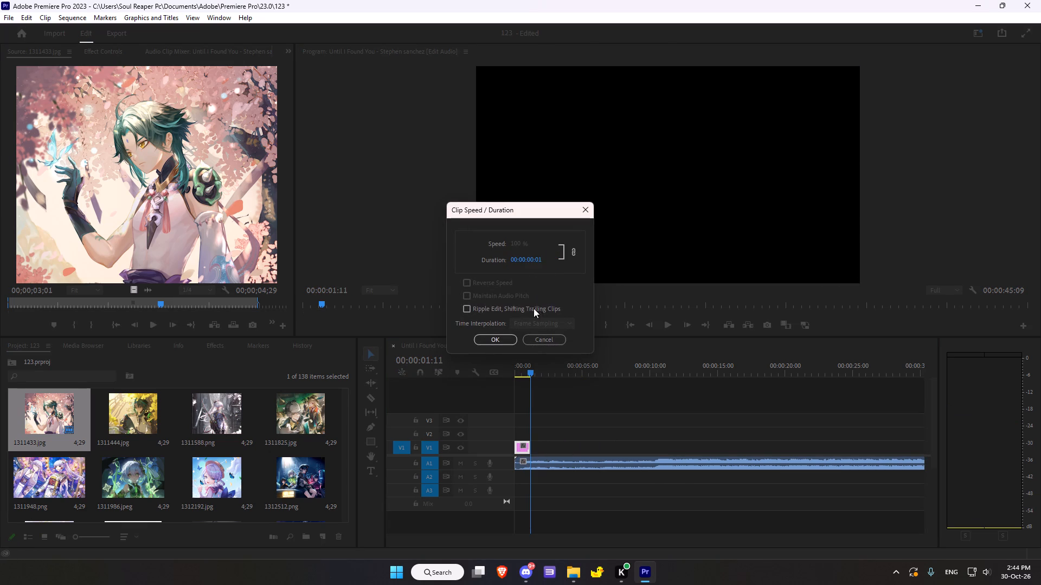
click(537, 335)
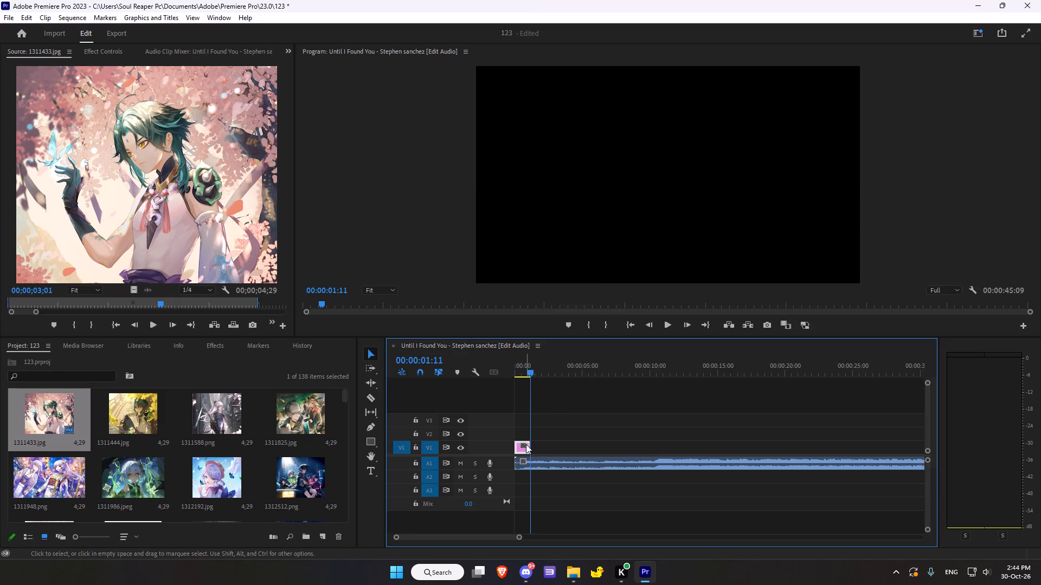
Unlink speed from duration and set the 1311433.jpg clip's duration to 00:00:01:00 in the Clip Speed / Duration settings.
key(ctrl+r)
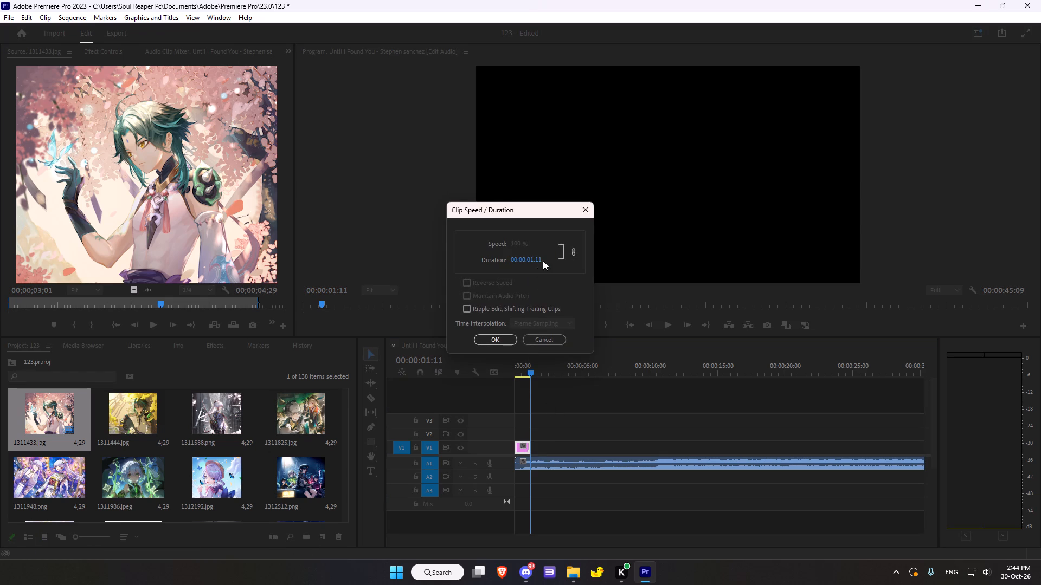
click(537, 258)
click(545, 261)
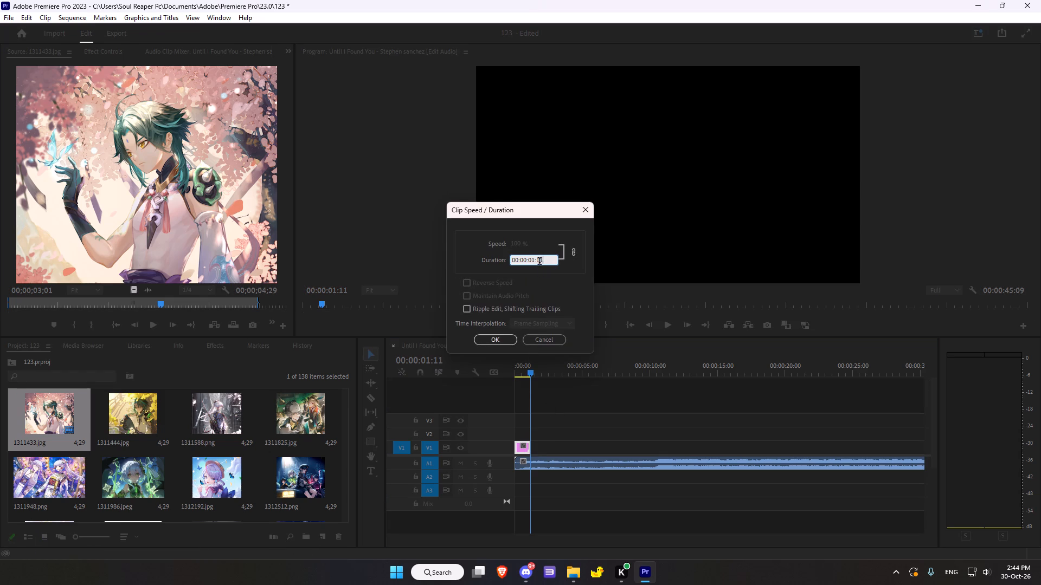
double_click(539, 262)
click(571, 252)
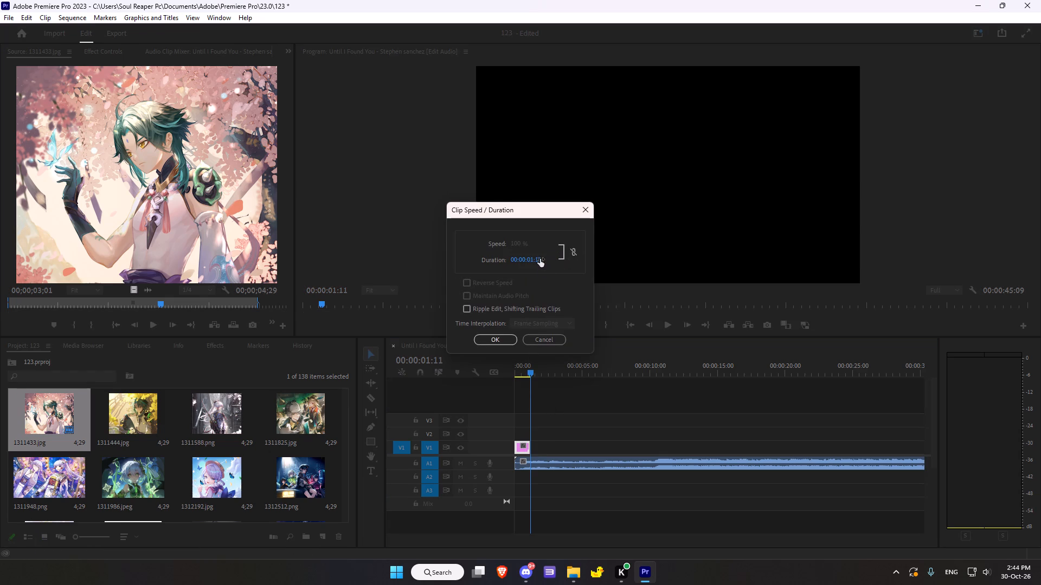
click(540, 259)
click(546, 260)
key(BackSpace)
key(BackSpace)
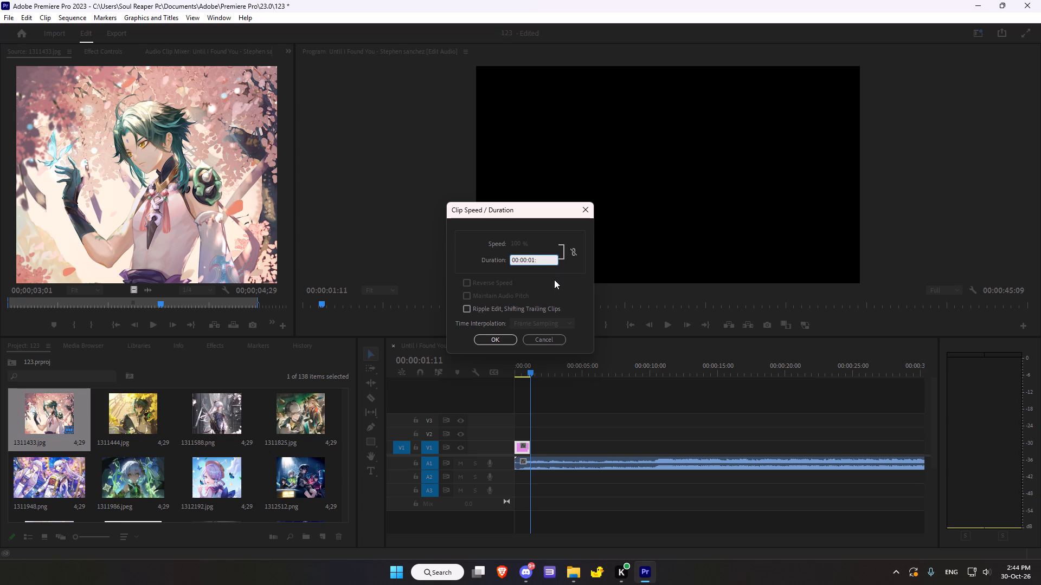
key(0)
key(0)
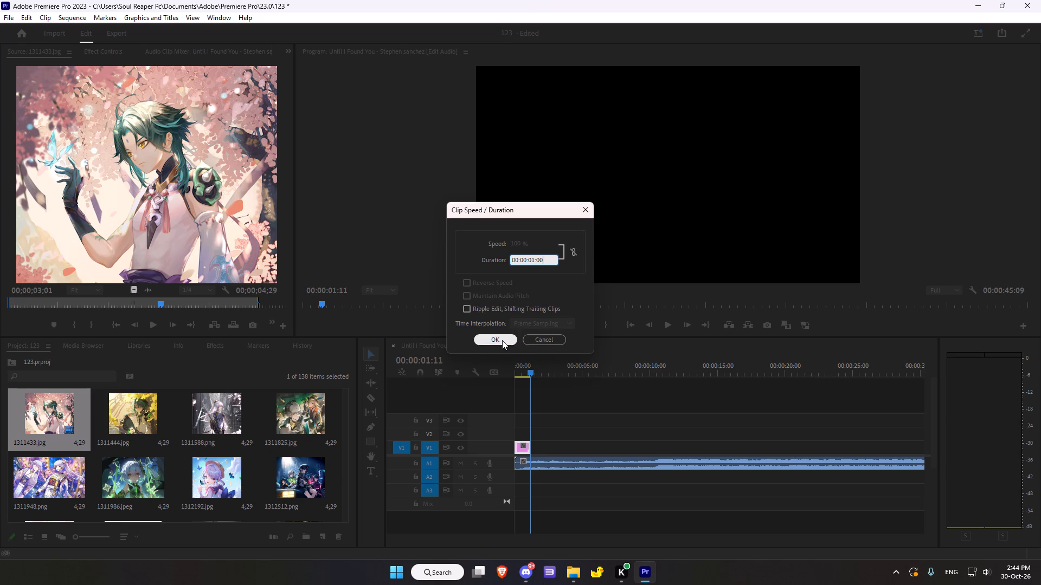
click(502, 340)
Play the sequence from the start to check the one-second clip against the audio.
ctrl+scroll(539, 419, up, 2)
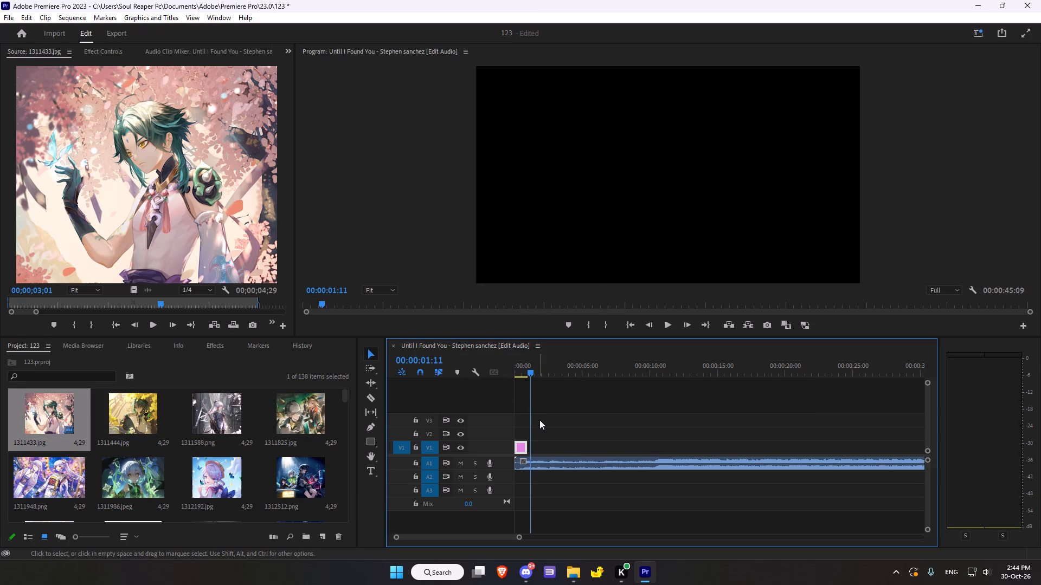
ctrl+scroll(539, 420, up, 9)
alt+scroll(550, 445, up, 16)
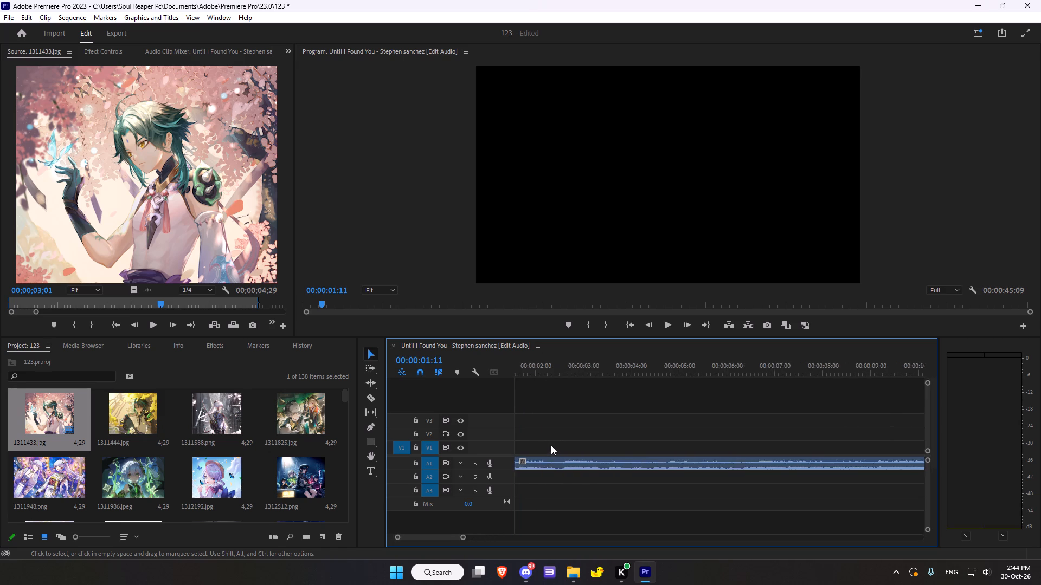
alt+scroll(551, 445, up, 7)
drag(573, 370, 480, 370)
key(space)
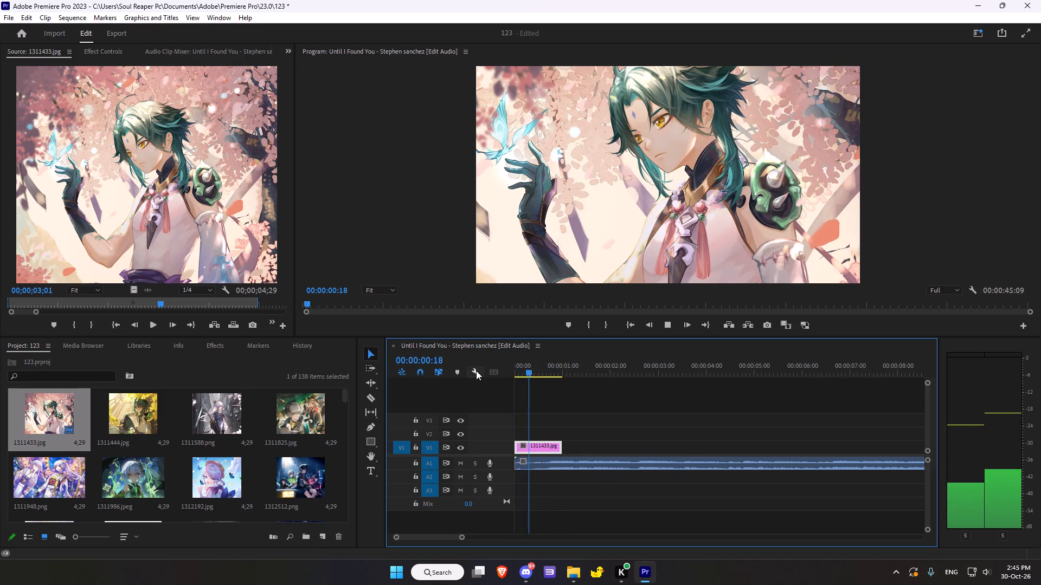
key(space)
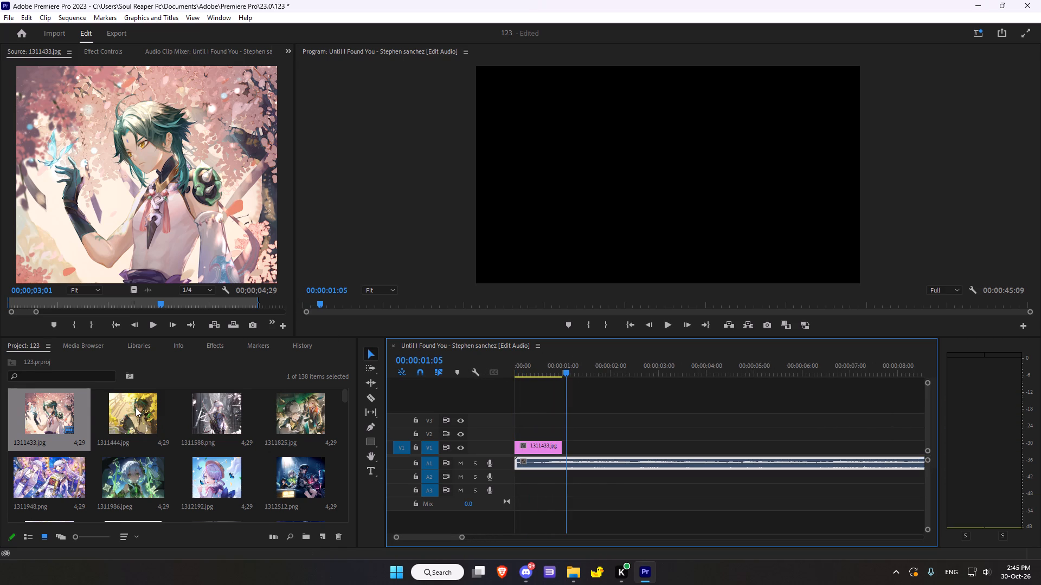
Load 1311444.jpg in the Source monitor and place it on V1 directly after the 1311433.jpg clip.
double_click(136, 407)
drag(162, 214, 595, 444)
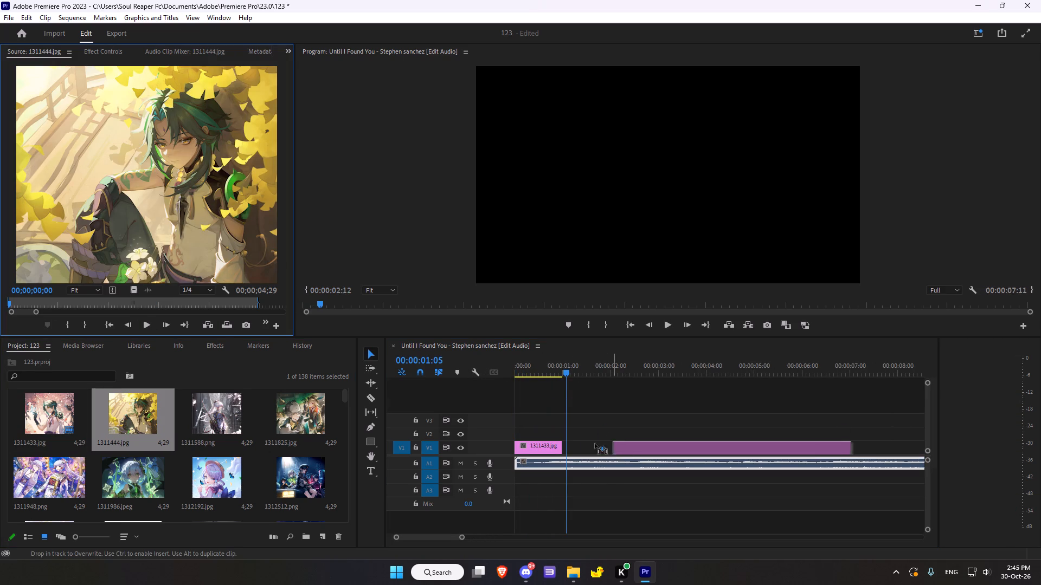
drag(595, 444, 563, 448)
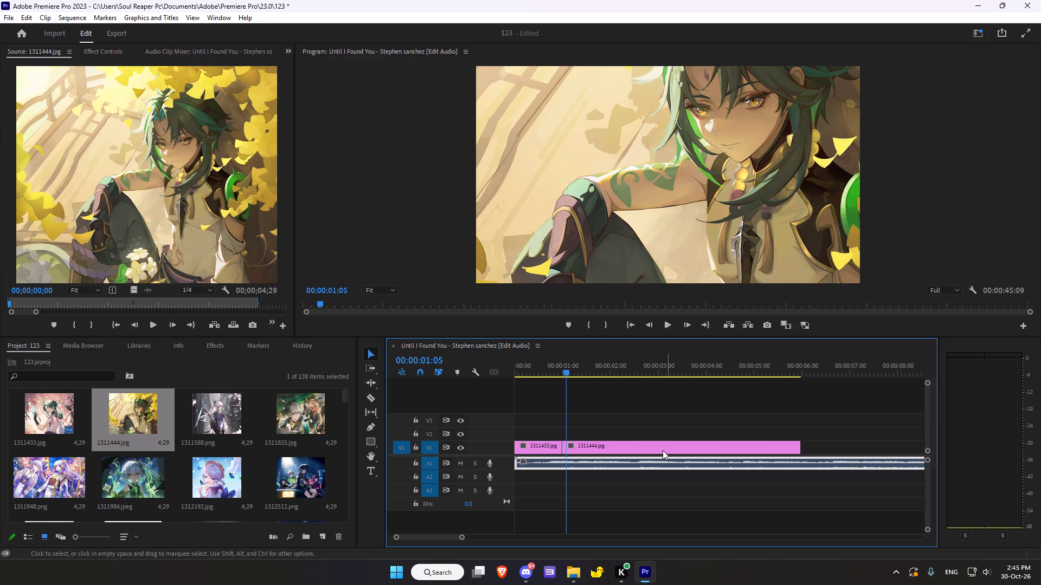
Set the 1311444.jpg clip's duration to about 00:00:01:00 in the Clip Speed / Duration settings.
click(591, 451)
key(ctrl+r)
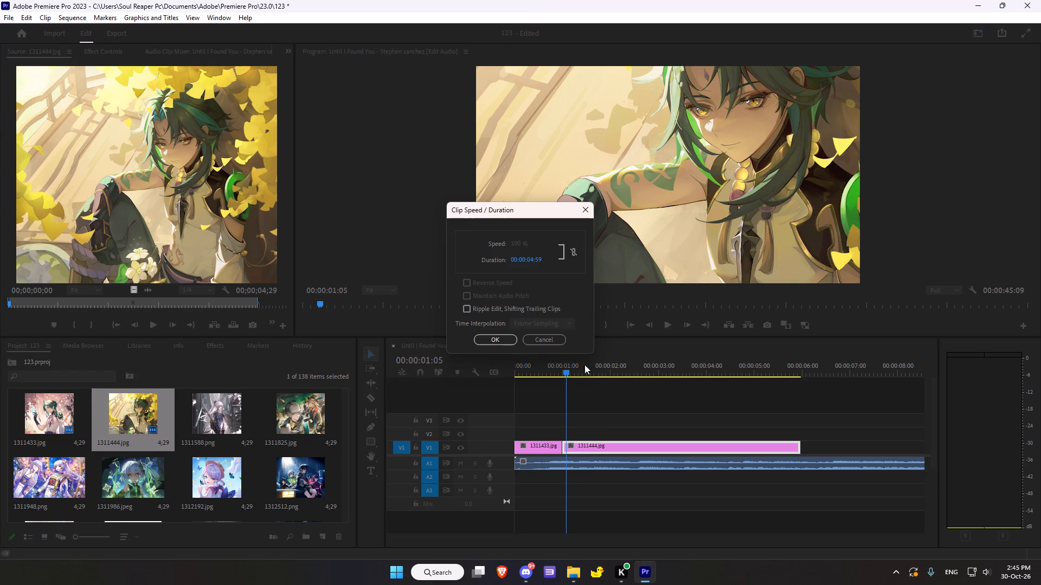
click(530, 262)
click(544, 281)
scroll(539, 260, down, 9)
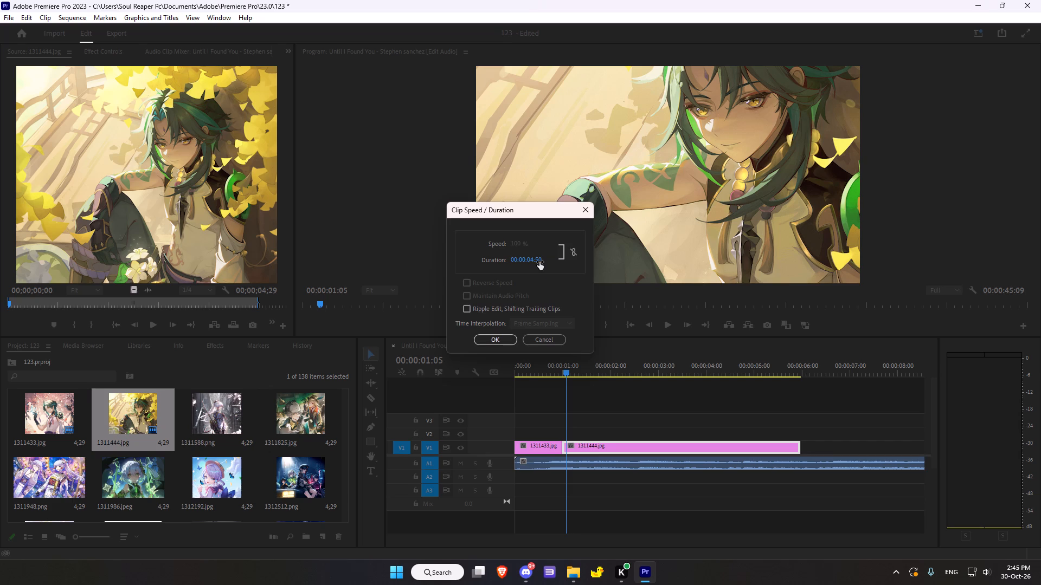
scroll(535, 260, up, 9)
scroll(535, 262, down, 20)
scroll(535, 262, down, 1)
scroll(535, 262, down, 20)
scroll(517, 261, down, 14)
scroll(517, 259, down, 16)
scroll(517, 259, down, 13)
scroll(517, 259, down, 20)
scroll(517, 259, down, 17)
scroll(517, 260, down, 17)
scroll(517, 261, down, 11)
scroll(517, 261, down, 20)
scroll(517, 261, down, 14)
scroll(516, 262, down, 20)
scroll(516, 262, down, 18)
scroll(523, 262, down, 19)
scroll(523, 262, down, 3)
click(505, 343)
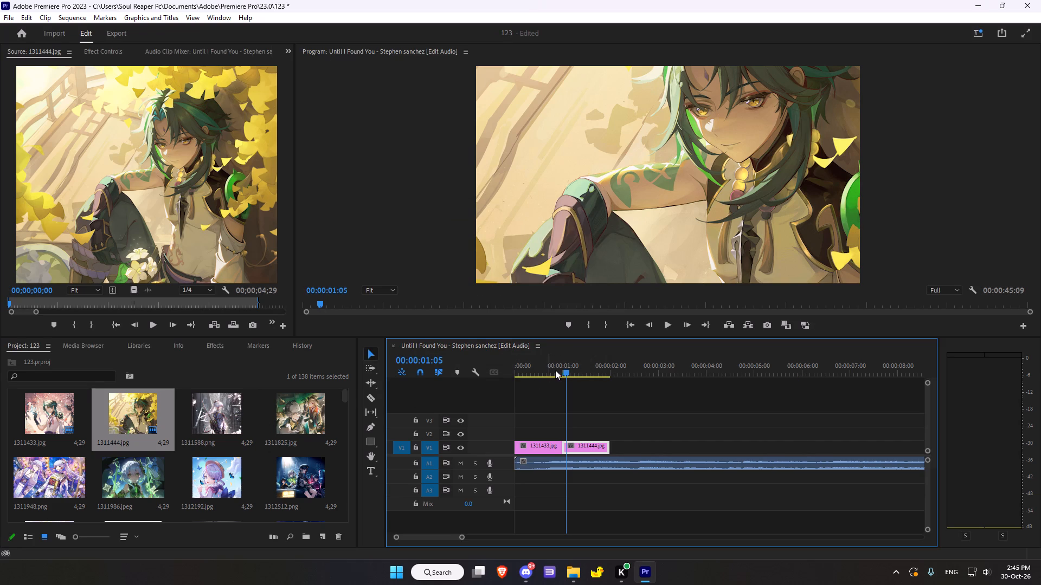
Play the sequence from the start to check the first two image clips against the audio.
drag(569, 370, 479, 372)
key(space)
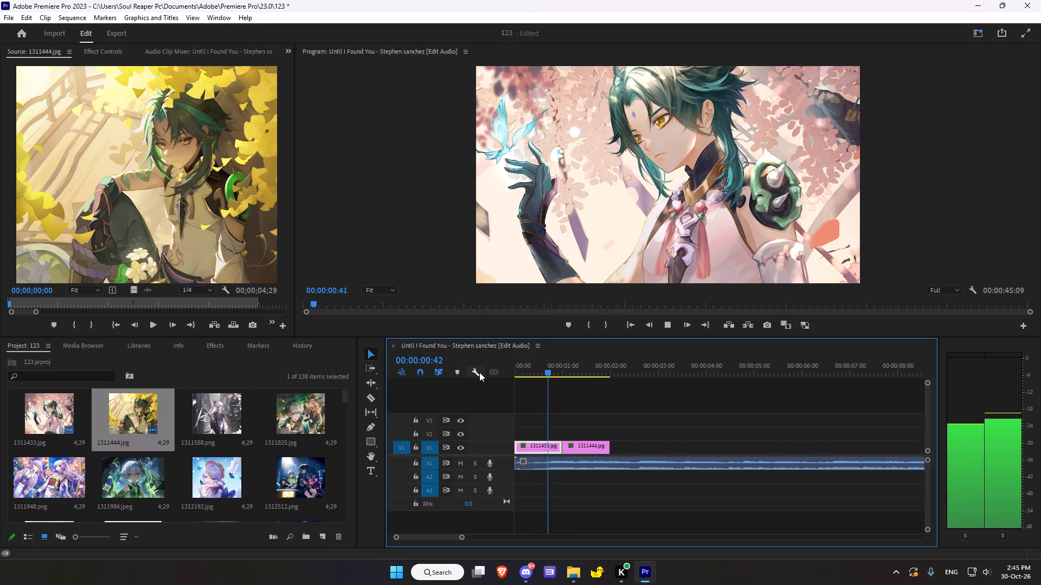
key(space)
drag(532, 370, 489, 373)
key(space)
key(space)
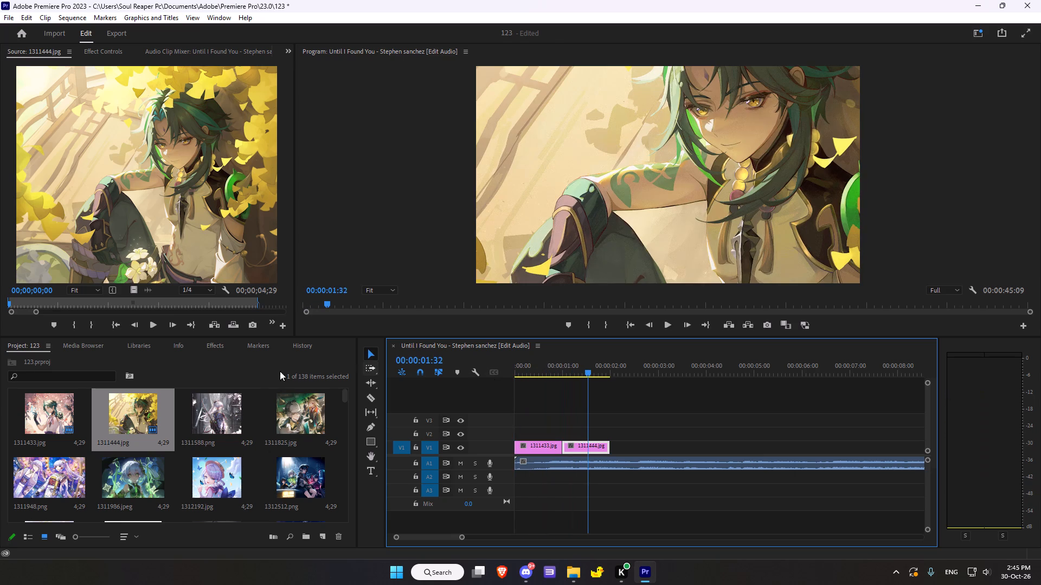
Place 1311588.png from the project on V1 directly after the 1311444.jpg clip.
drag(217, 409, 612, 444)
Set the 1311588.png clip's duration to 00:00:01:00 in the Clip Speed / Duration settings.
click(641, 447)
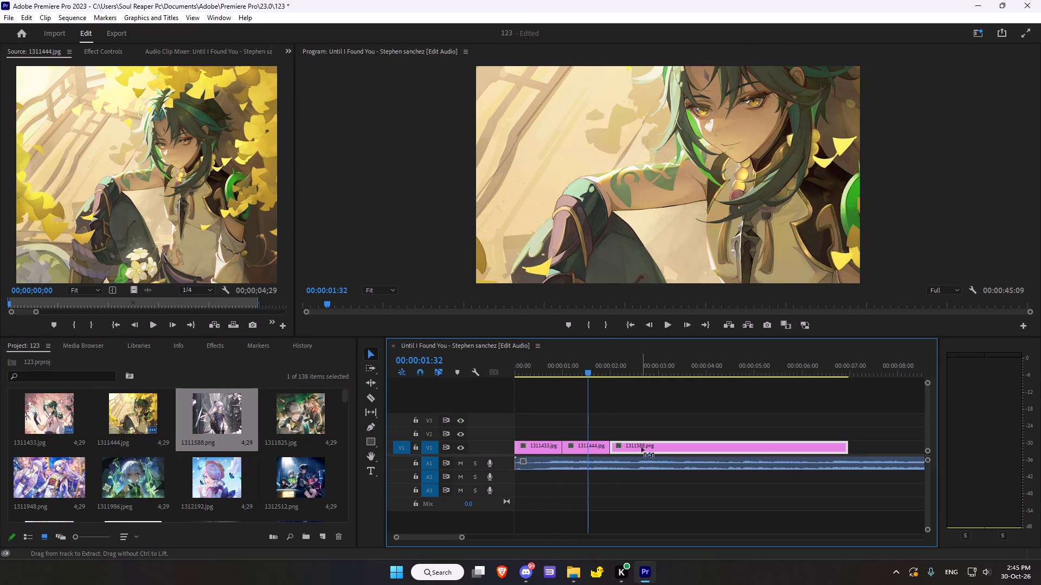
key(ctrl+r)
scroll(539, 256, down, 4)
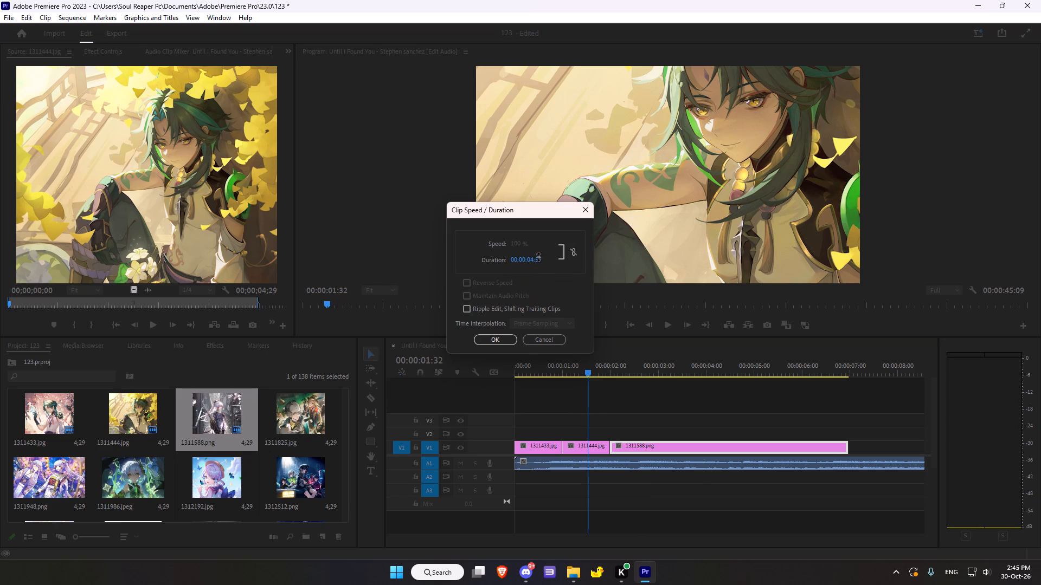
scroll(538, 257, down, 20)
scroll(518, 261, down, 11)
scroll(518, 261, down, 17)
scroll(518, 261, down, 20)
scroll(518, 261, down, 19)
scroll(518, 261, down, 4)
scroll(518, 261, down, 20)
scroll(518, 261, down, 6)
scroll(518, 261, down, 20)
scroll(518, 261, down, 13)
scroll(518, 261, down, 19)
scroll(518, 261, down, 18)
scroll(518, 261, down, 16)
scroll(518, 261, down, 5)
scroll(518, 261, down, 20)
scroll(518, 261, down, 9)
scroll(518, 258, up, 2)
click(506, 340)
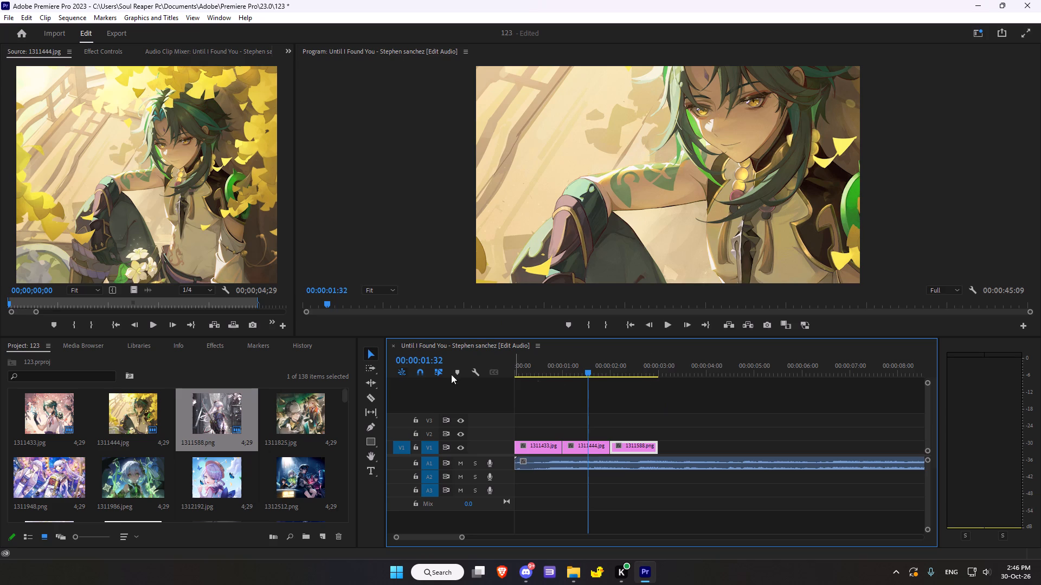
Load 1311825.jpg in the Source monitor.
double_click(299, 409)
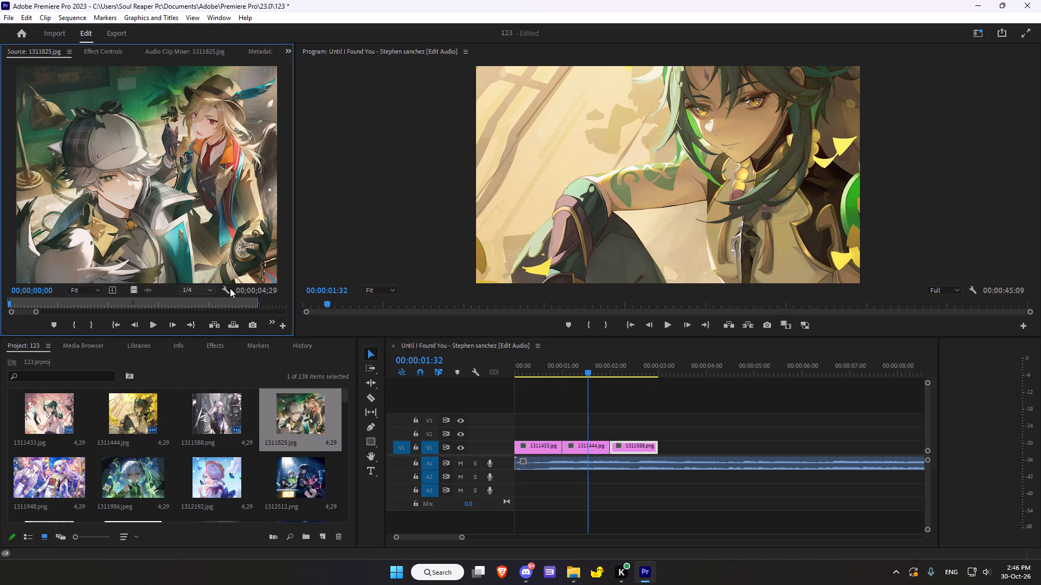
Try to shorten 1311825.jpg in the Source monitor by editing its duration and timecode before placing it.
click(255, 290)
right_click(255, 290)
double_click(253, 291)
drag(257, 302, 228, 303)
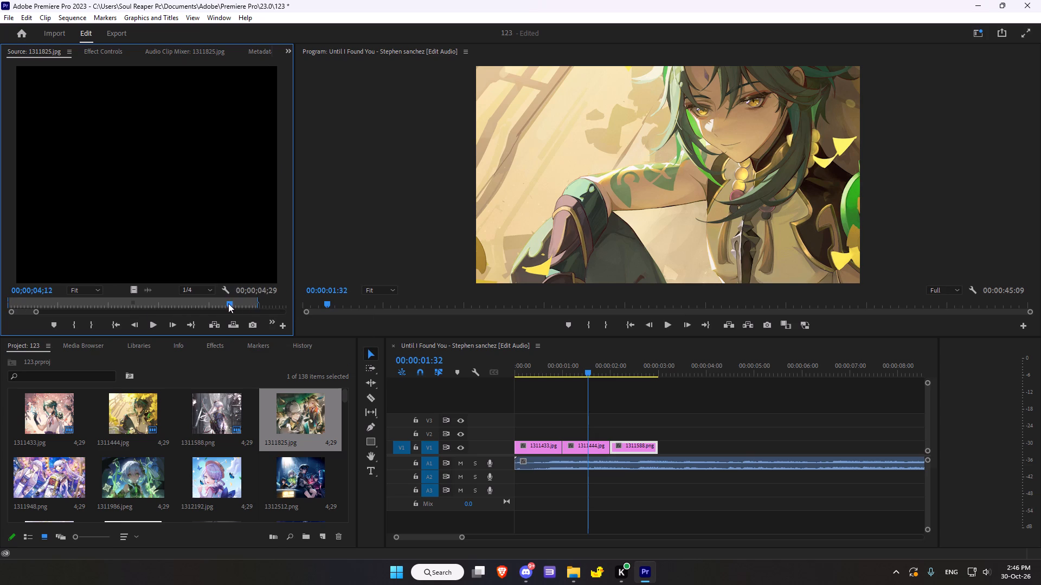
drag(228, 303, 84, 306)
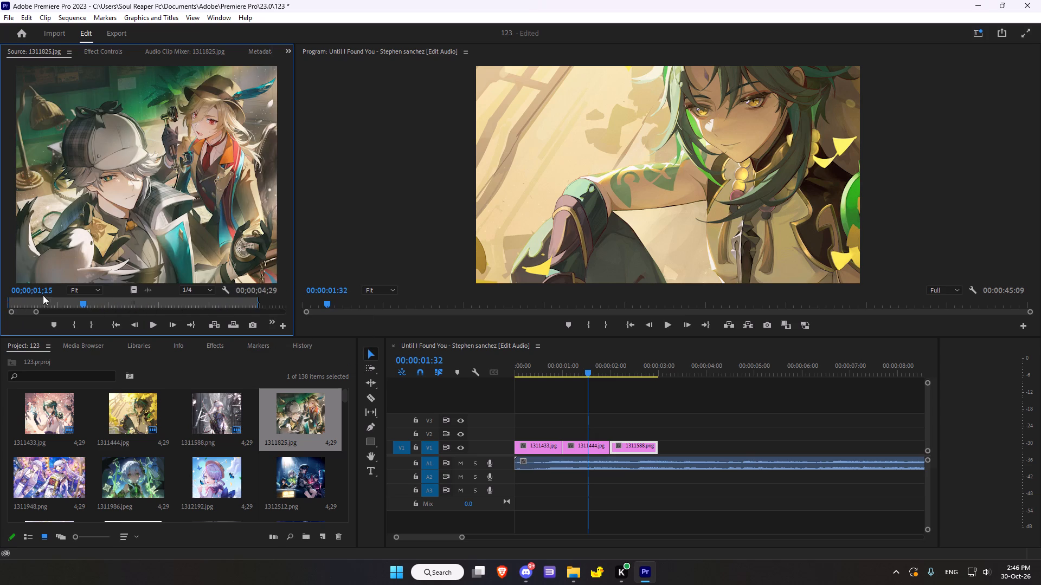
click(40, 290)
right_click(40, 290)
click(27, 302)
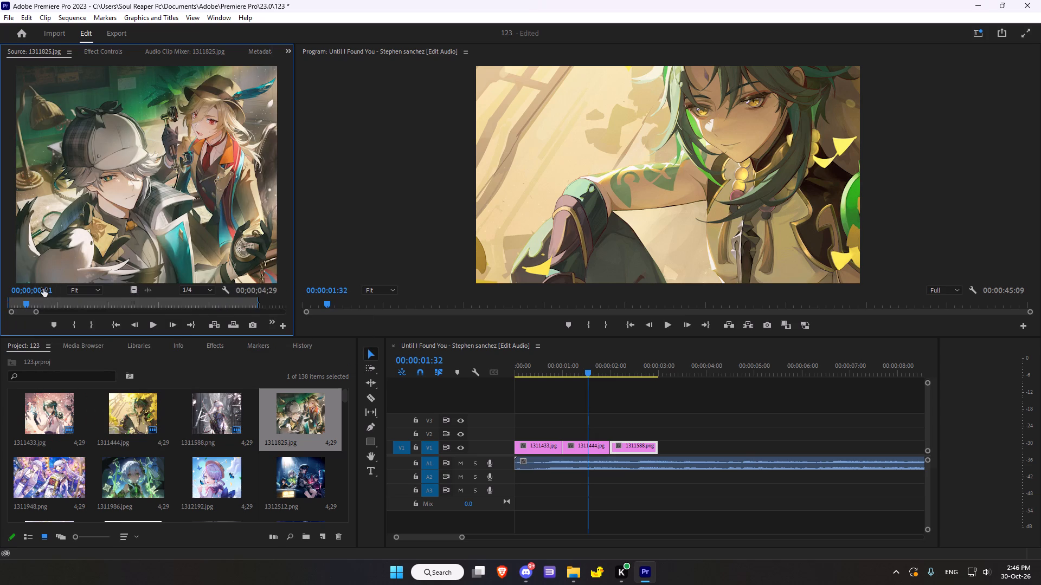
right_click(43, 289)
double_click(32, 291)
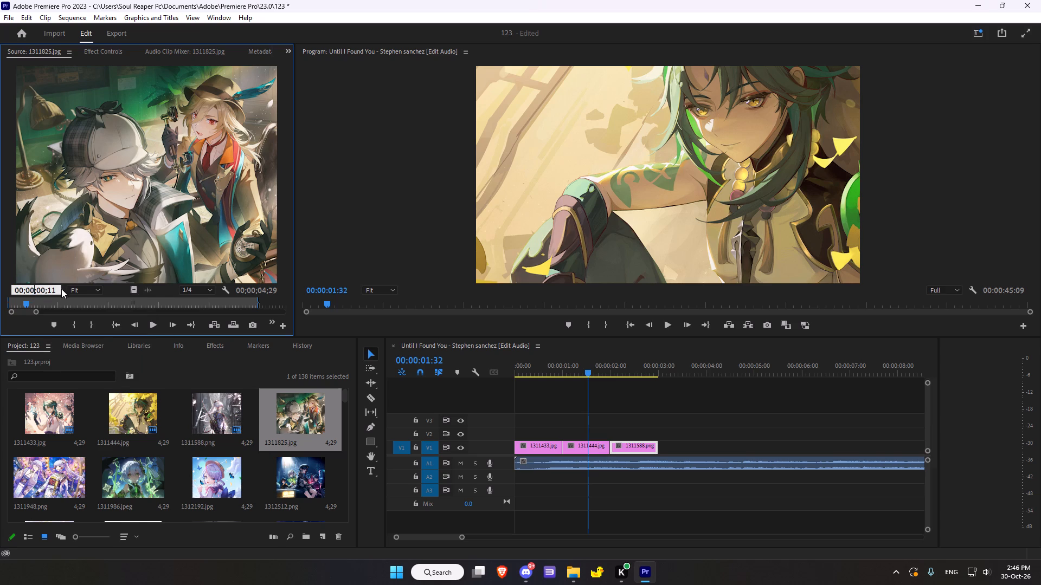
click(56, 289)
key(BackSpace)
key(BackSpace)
Place 1311825.jpg from the Source monitor on V1 directly after the 1311588.png clip.
drag(170, 217, 661, 447)
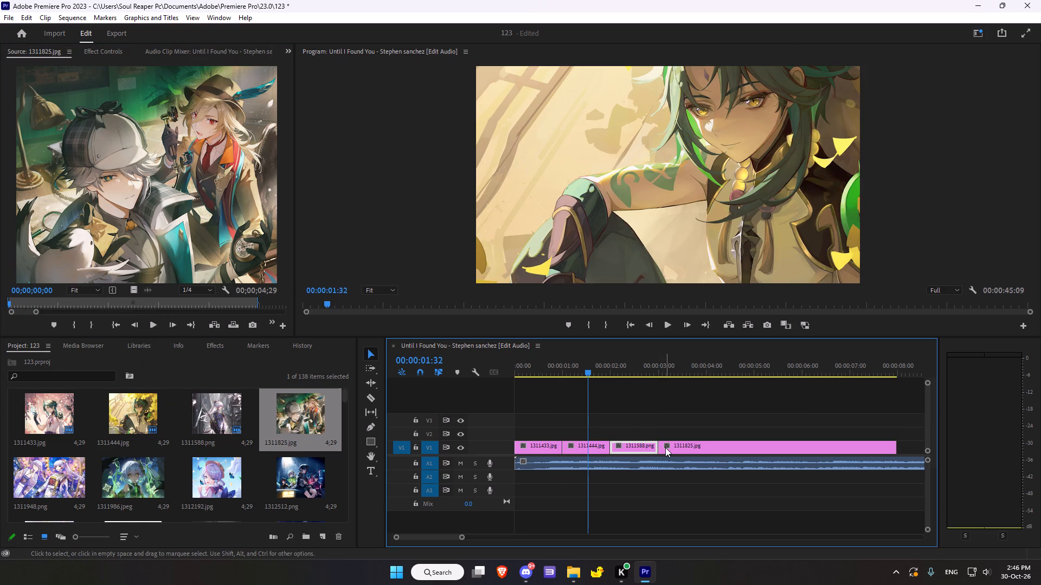
Set the 1311825.jpg clip's duration on V1 to 00:00:01:00 in the Clip Speed / Duration settings.
click(665, 447)
right_click(666, 446)
click(666, 446)
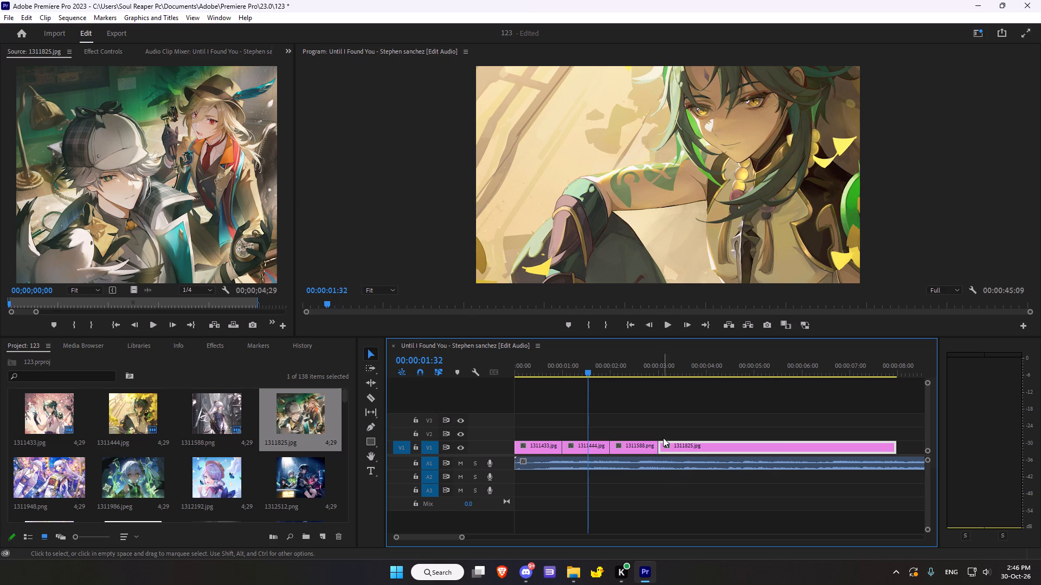
key(ctrl+r)
click(548, 256)
click(537, 258)
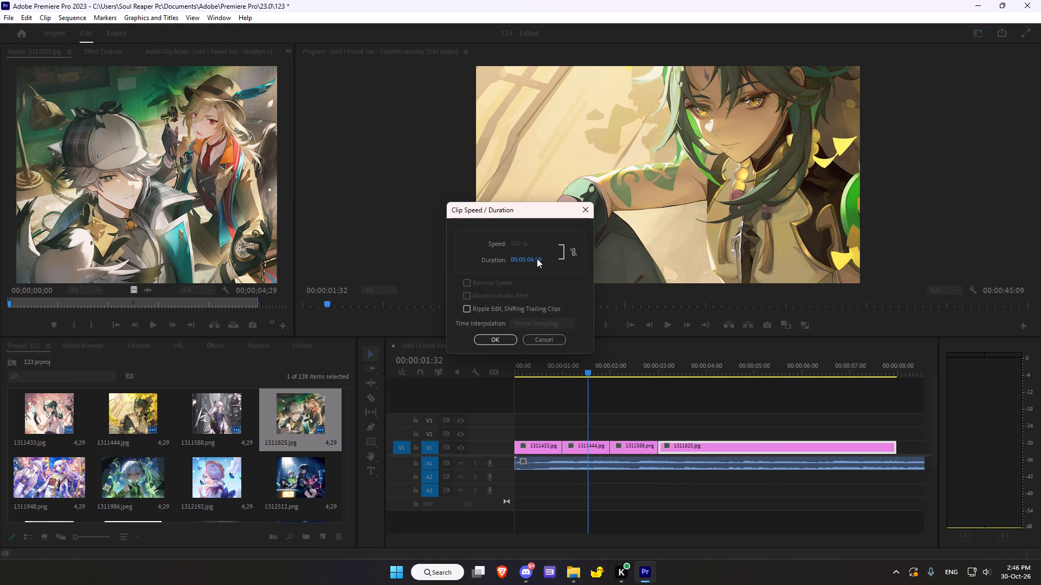
click(543, 260)
key(BackSpace)
key(BackSpace)
key(0)
key(0)
key(Left)
key(Left)
key(Left)
key(BackSpace)
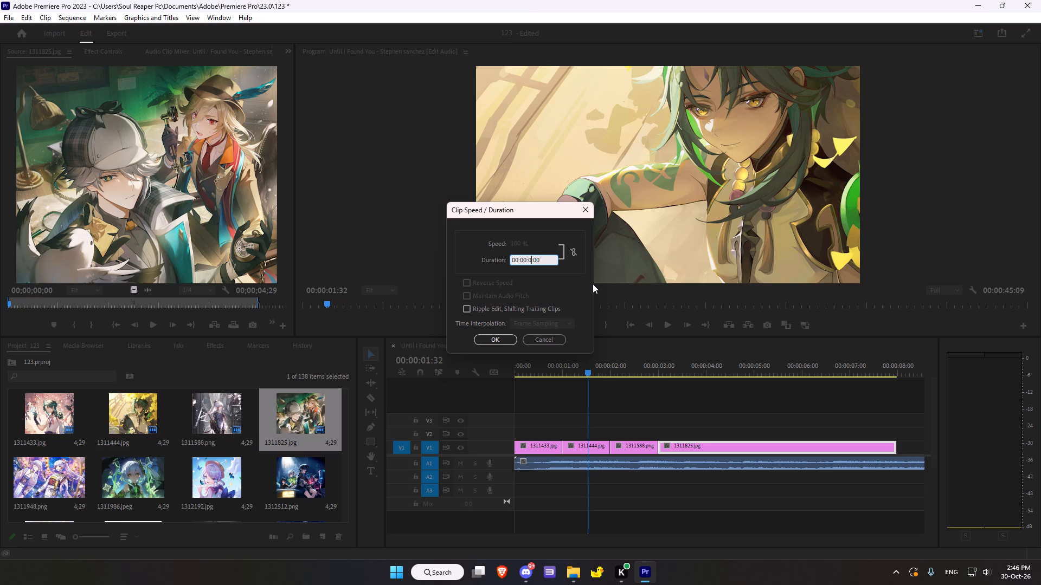
key(1)
key(Return)
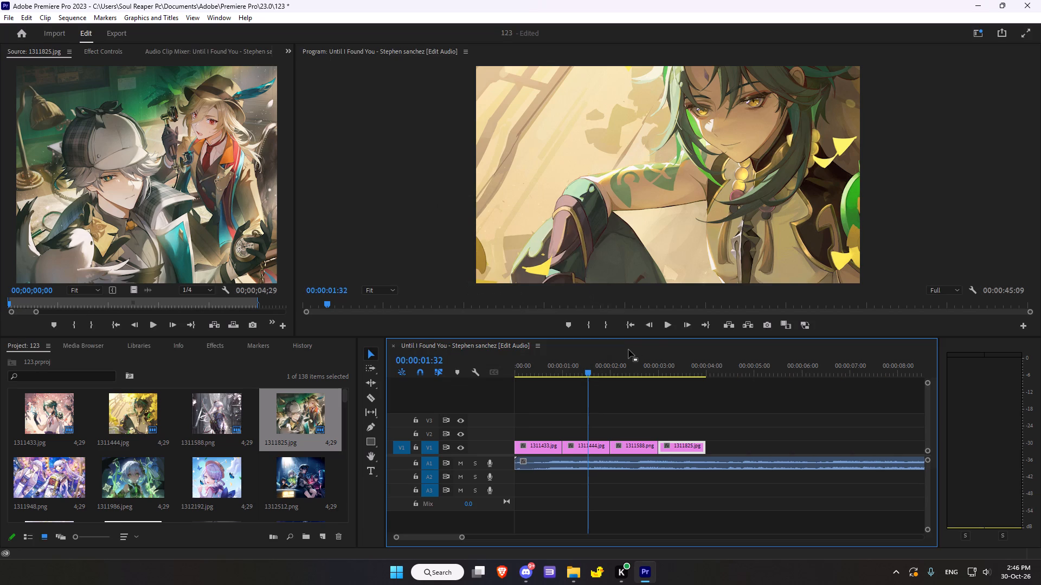
Load 1311948.png in the Source monitor and place it on V1 directly after the 1311825.jpg clip.
scroll(660, 360, down, 4)
scroll(162, 423, down, 2)
scroll(133, 411, up, 1)
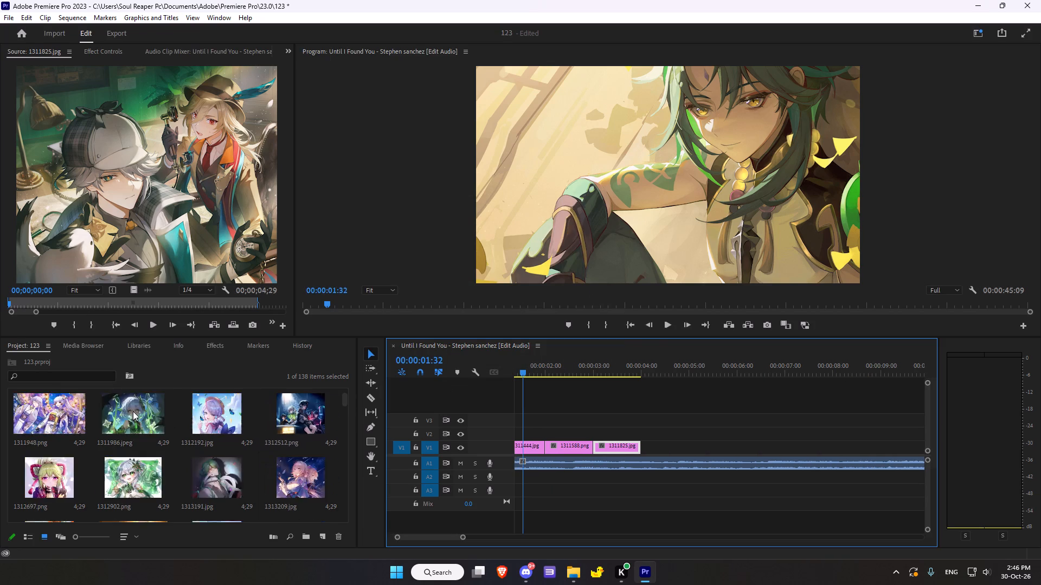
scroll(133, 411, up, 2)
double_click(34, 471)
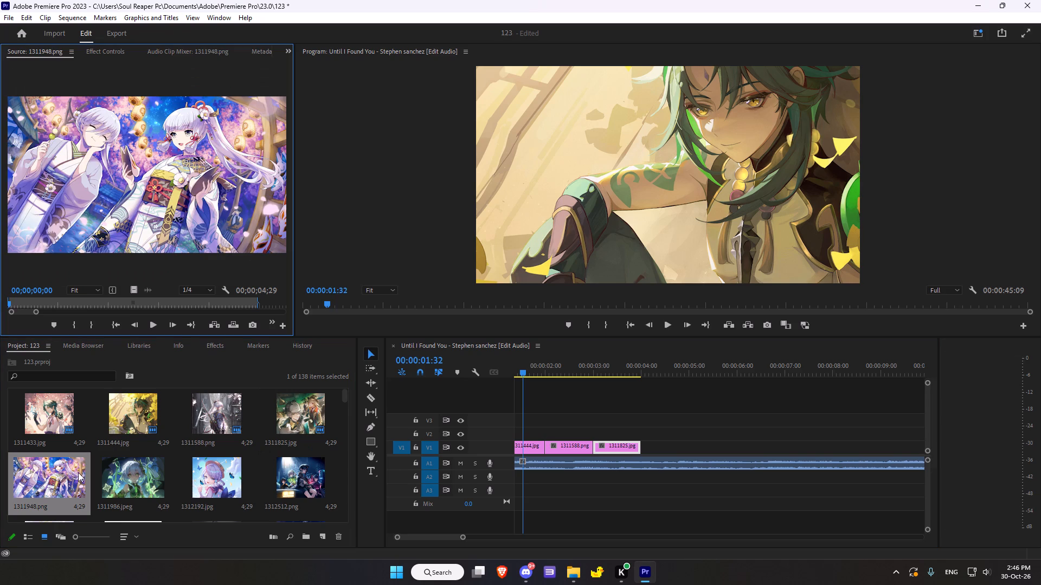
drag(125, 212, 647, 450)
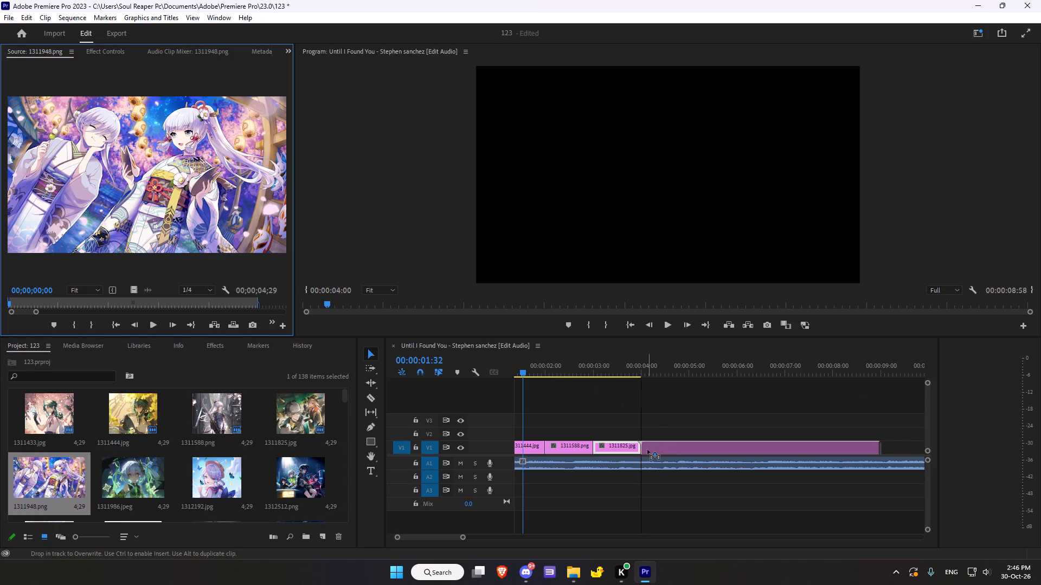
drag(647, 450, 646, 450)
Set the 1311948.png clip's duration on V1 to 00:00:01:00 in the Clip Speed / Duration settings.
click(671, 440)
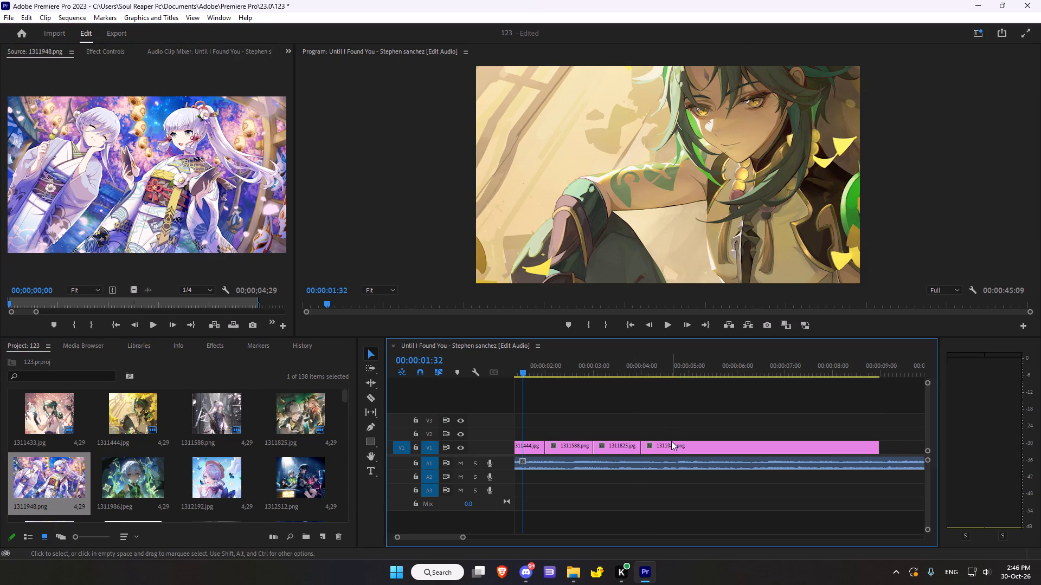
click(671, 443)
key(ctrl+r)
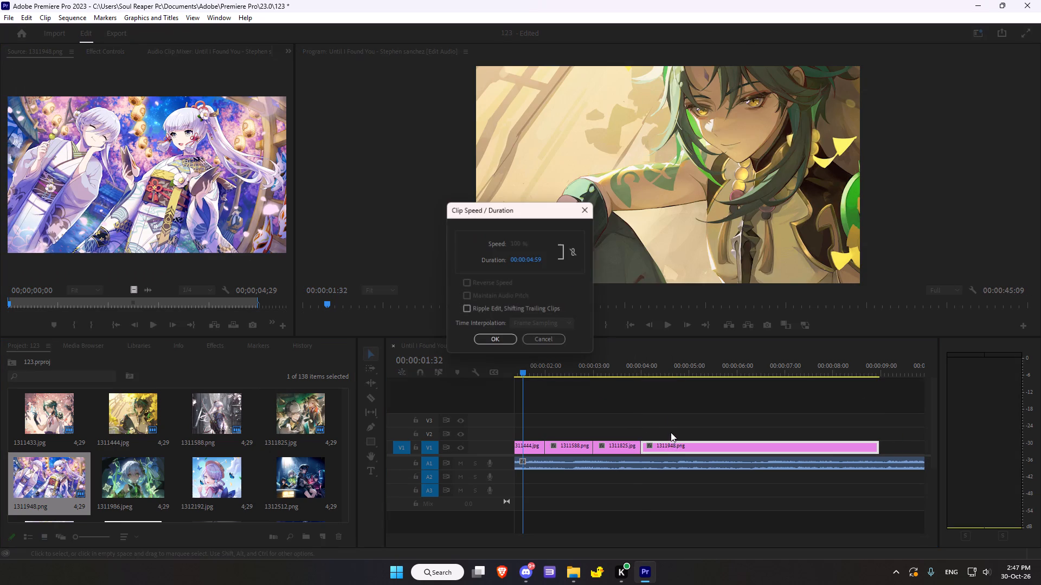
click(541, 259)
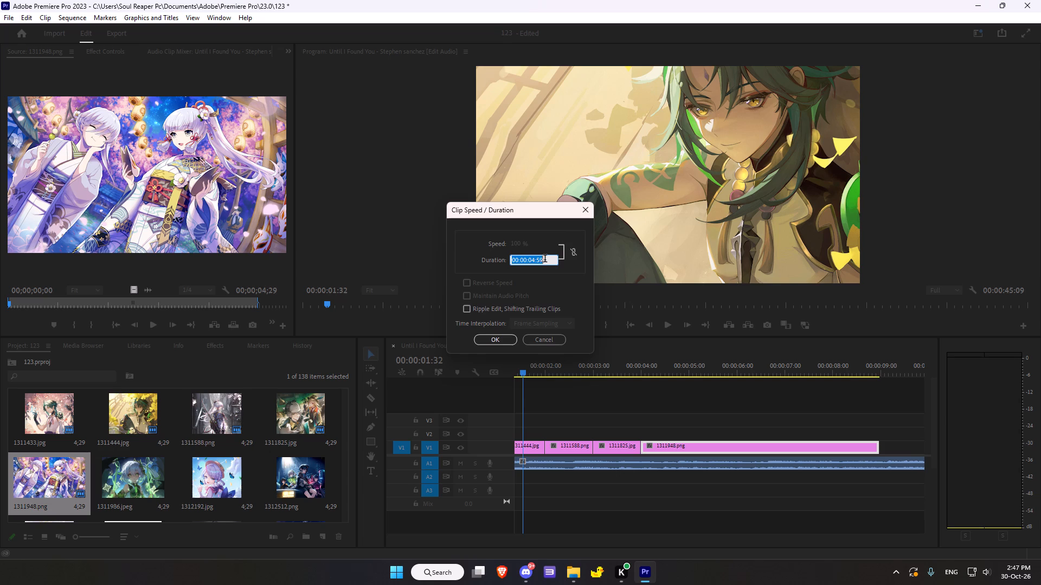
click(550, 261)
double_click(550, 261)
key(Right)
key(BackSpace)
key(BackSpace)
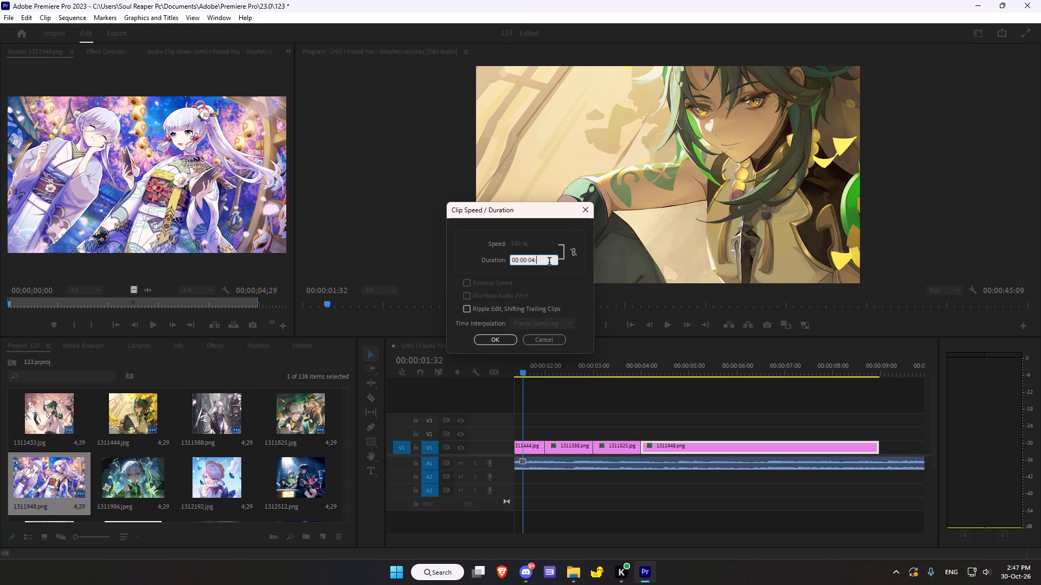
key(0)
key(0)
click(534, 260)
key(BackSpace)
key(1)
key(Return)
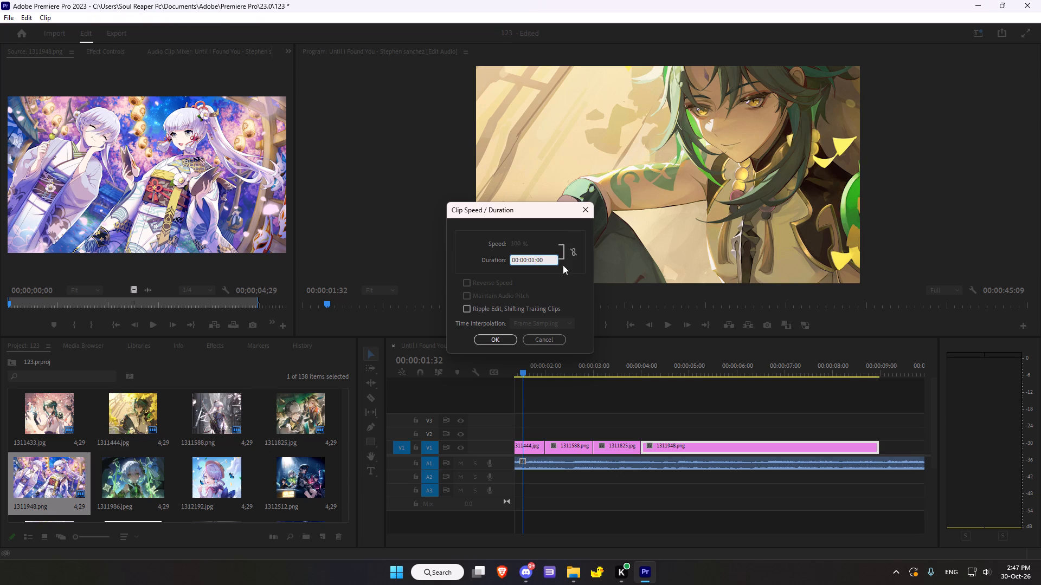
Load 1311986.jpeg in the Source monitor and place it on V1 directly after the 1311948.png clip.
click(689, 368)
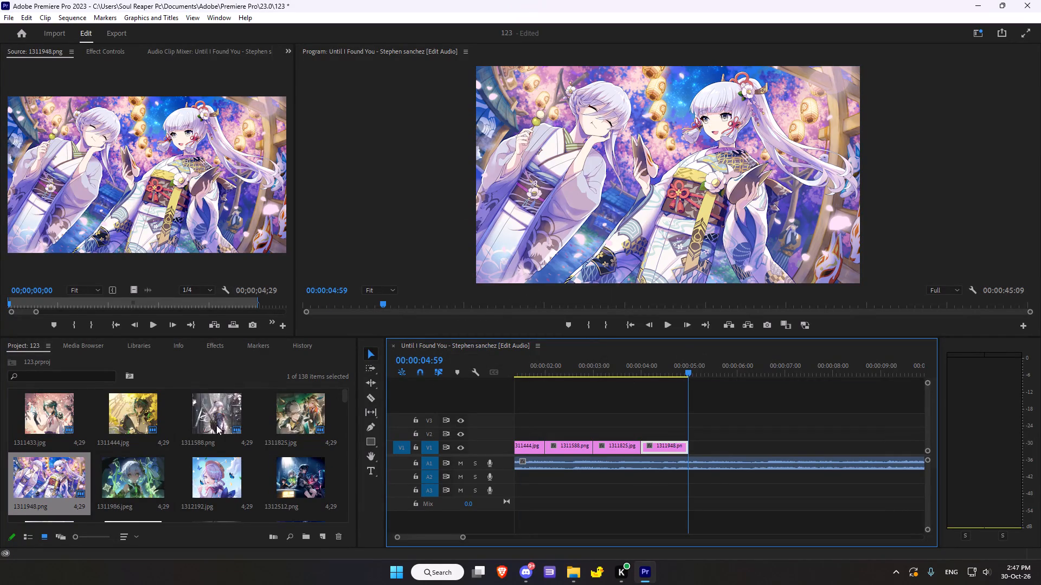
scroll(216, 425, down, 1)
double_click(134, 415)
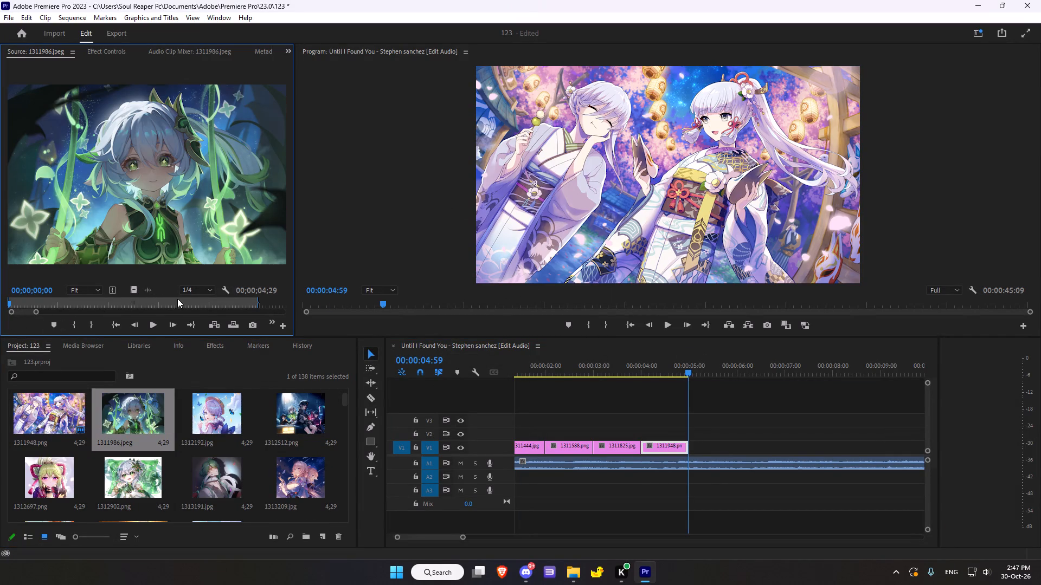
drag(182, 220, 691, 445)
Set the 1311986.jpeg clip's duration on V1 to 00:00:01:00 in the Clip Speed / Duration settings.
scroll(690, 437, down, 5)
click(646, 367)
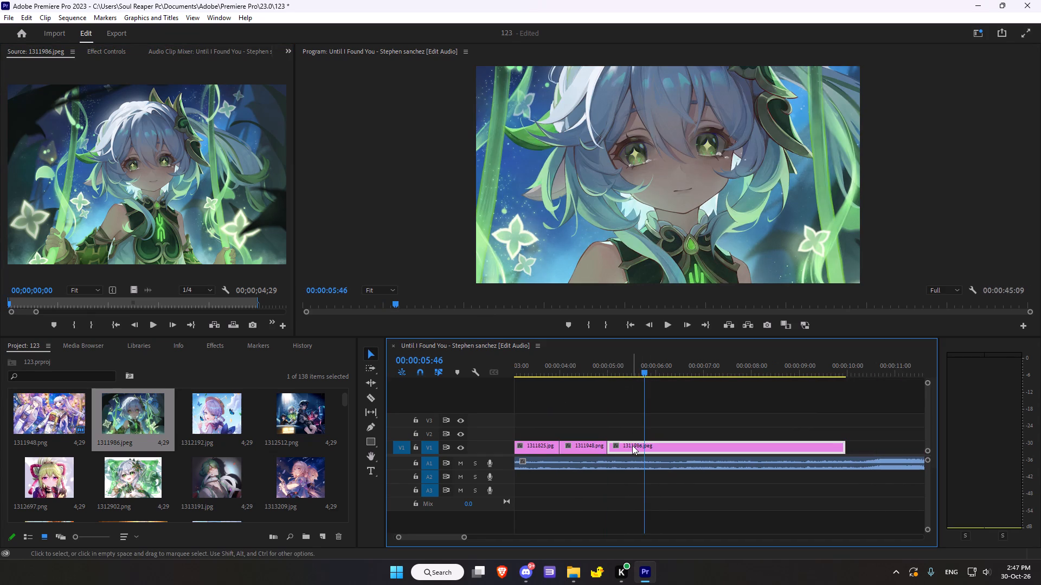
key(ctrl+r)
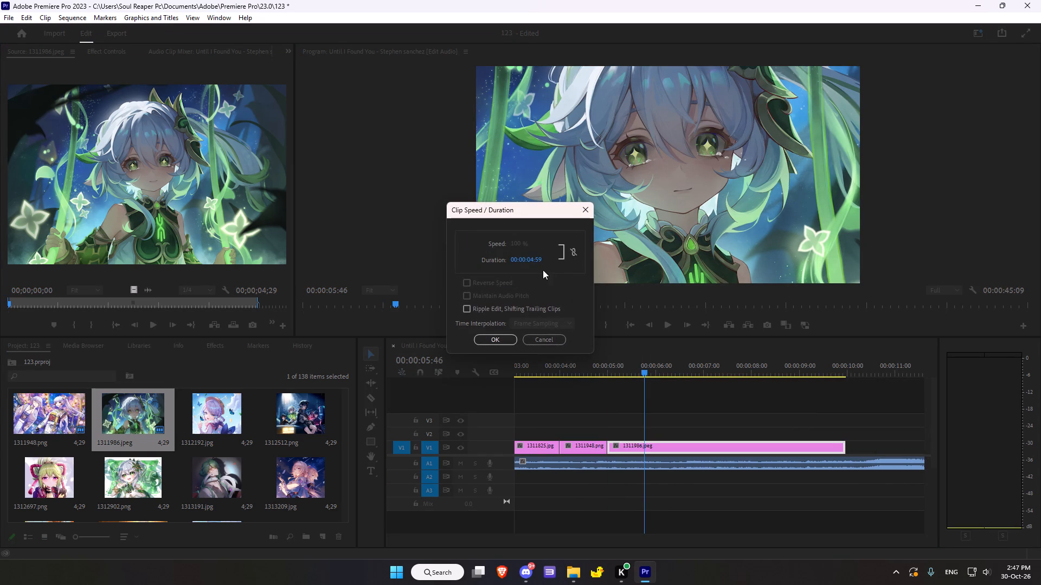
click(532, 261)
click(548, 259)
key(BackSpace)
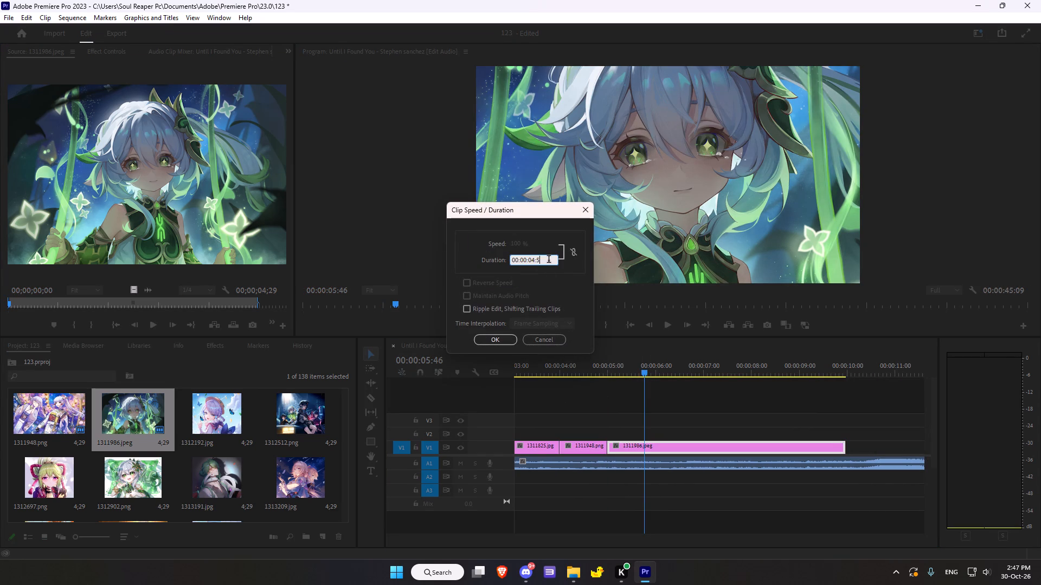
key(BackSpace)
text(00)
key(Left)
key(Left)
key(Left)
key(BackSpace)
key(1)
key(Return)
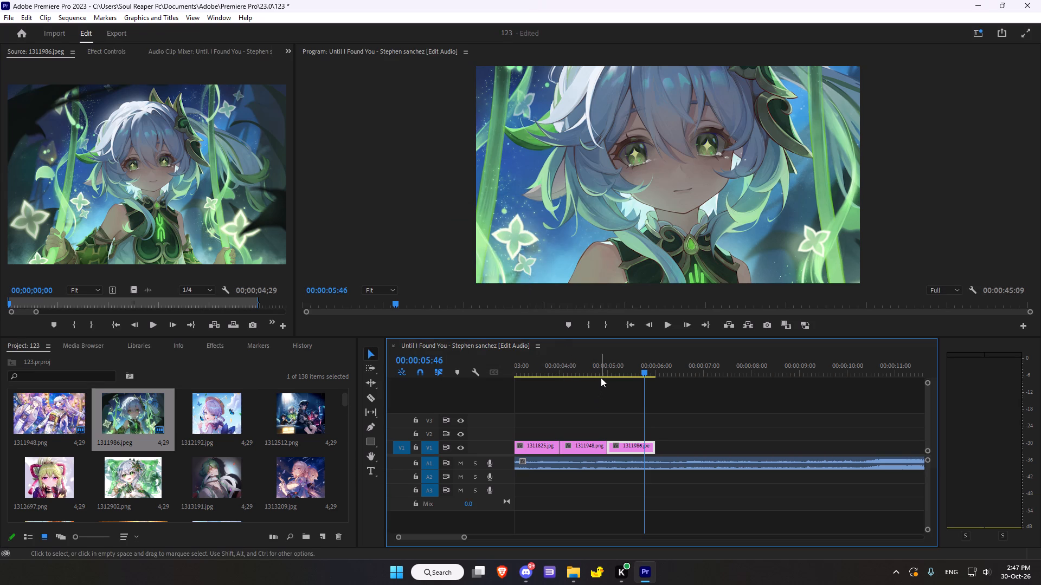
Load 1312192.jpg in the Source monitor and place it on V1 directly after the 1311986.jpeg clip.
double_click(196, 407)
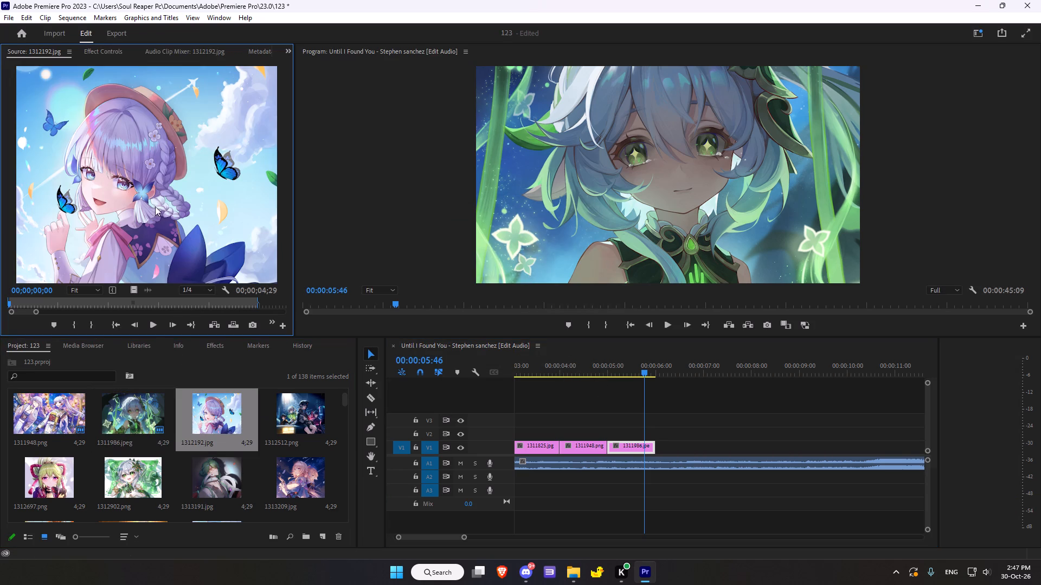
drag(153, 201, 660, 447)
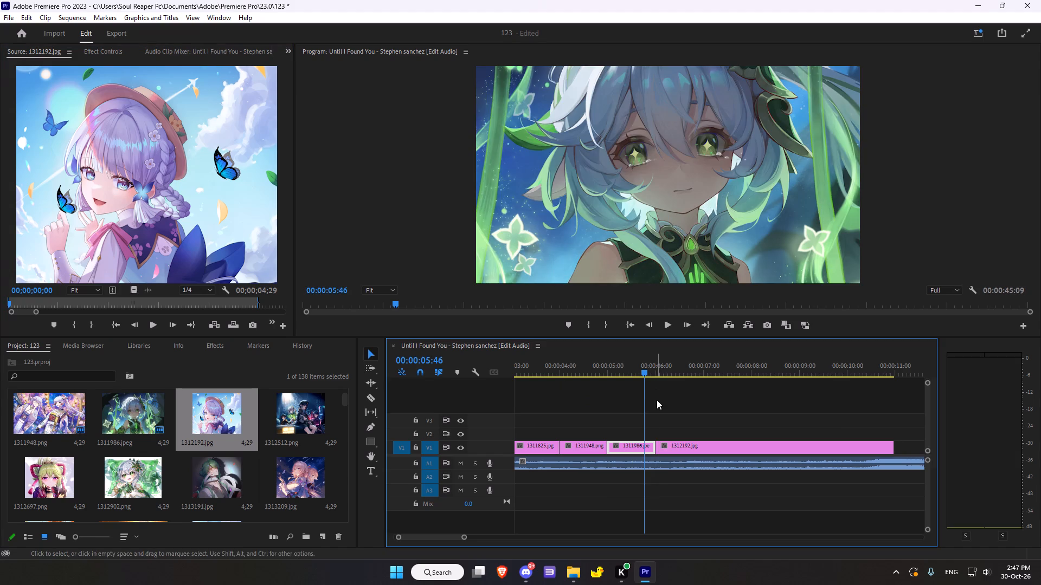
Set the 1312192.jpg clip's duration on V1 to 00:00:01:00 in the Clip Speed / Duration settings.
drag(642, 373, 663, 374)
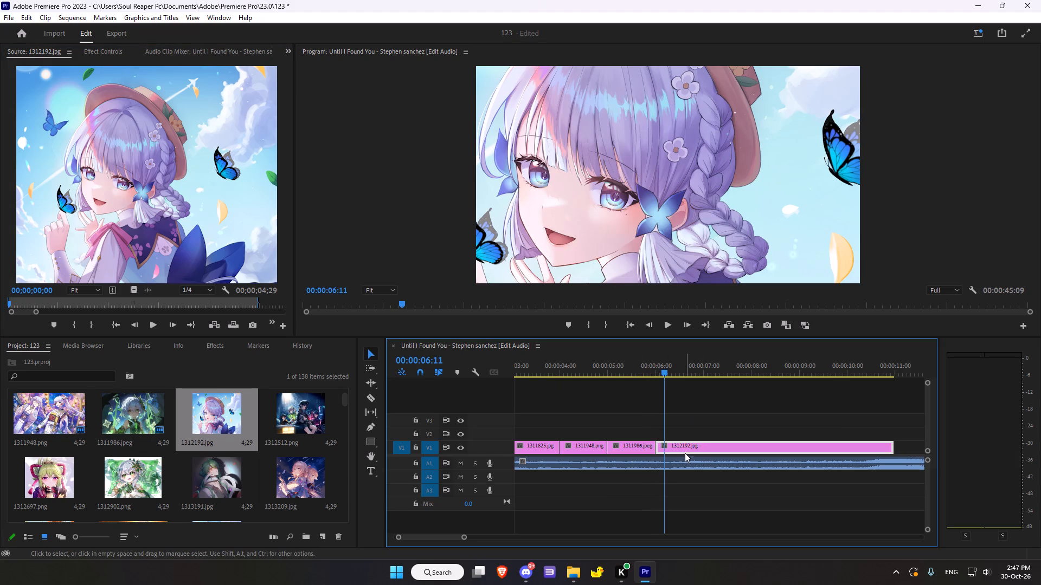
key(ctrl+r)
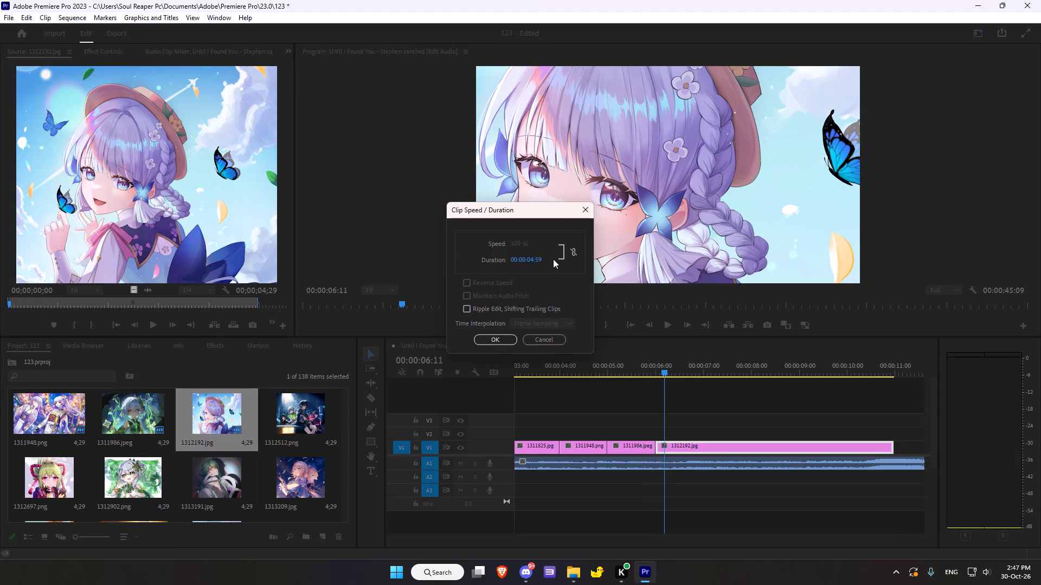
click(540, 258)
key(Right)
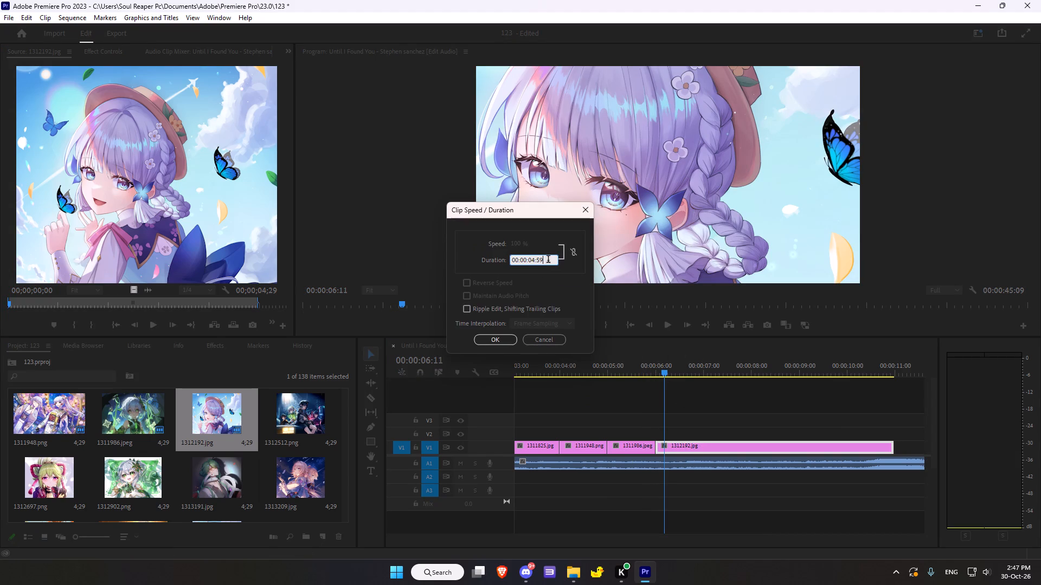
key(BackSpace)
key(BackSpace)
key(0)
key(0)
key(Left)
key(Left)
key(Left)
key(BackSpace)
key(1)
key(Return)
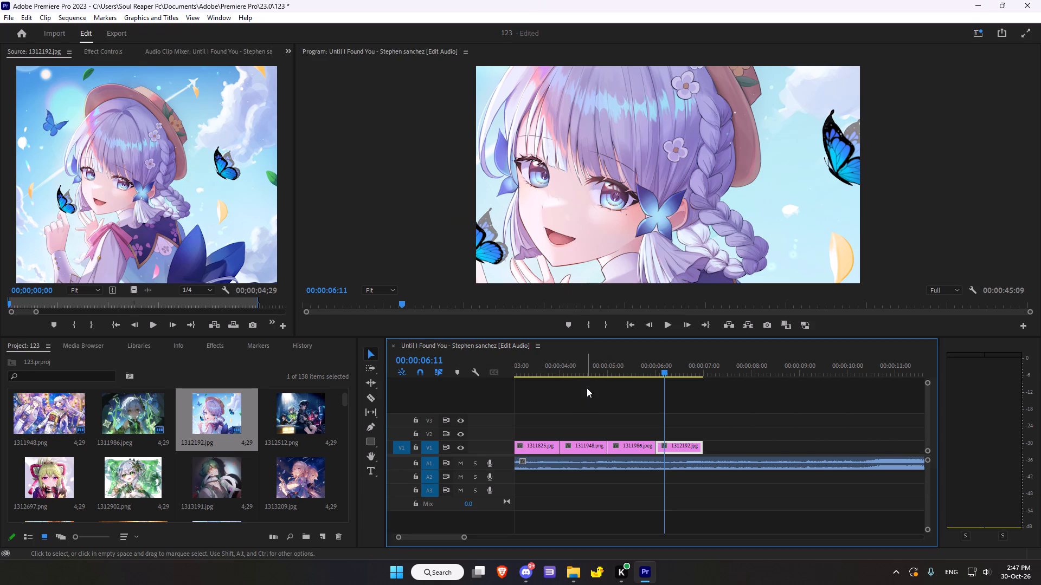
Load 1312512.png in the Source monitor and place it on V1 directly after the 1312192.jpg clip.
double_click(311, 410)
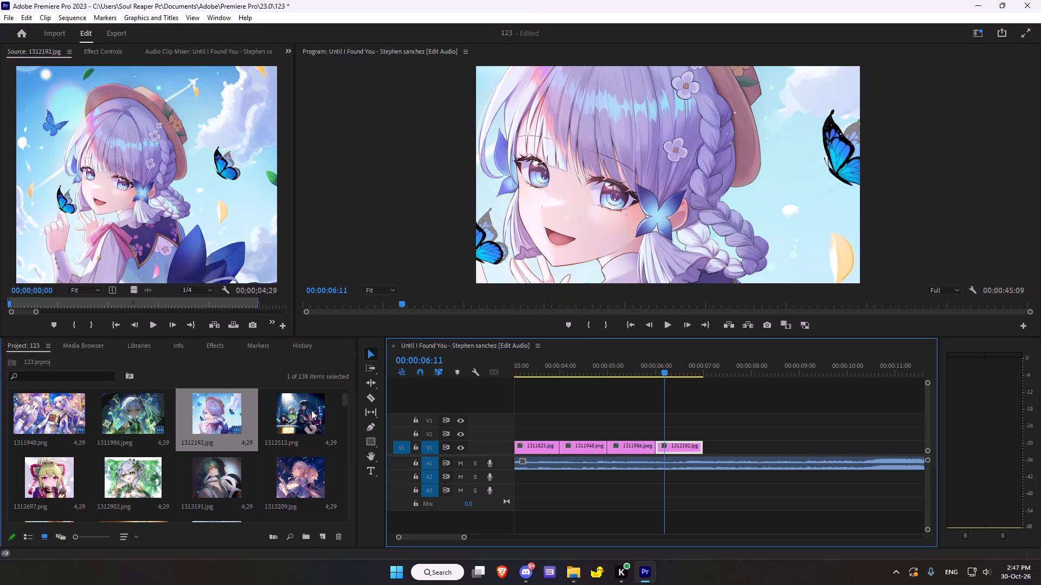
drag(182, 202, 709, 443)
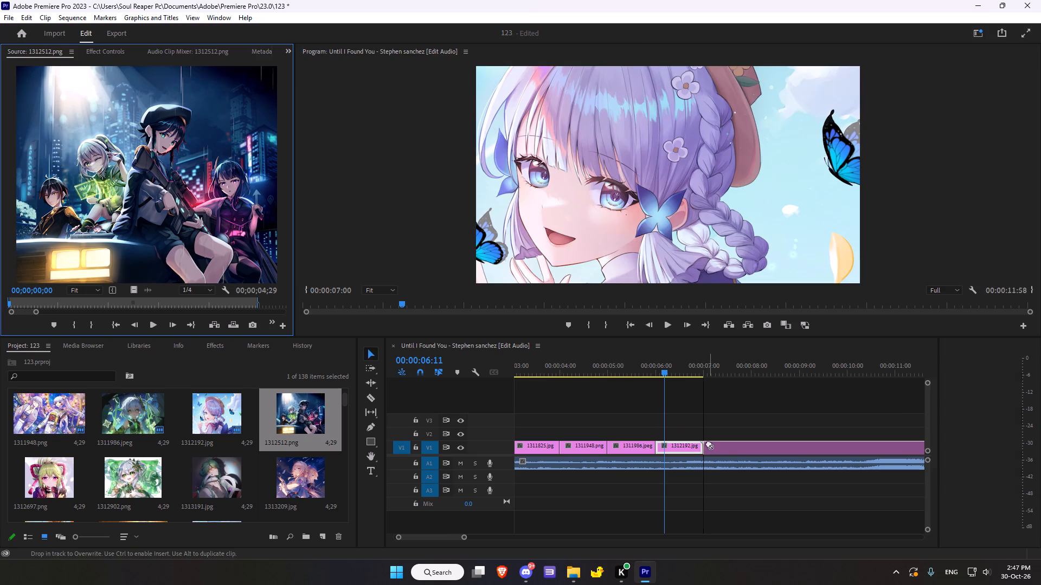
Set the 1312512.png clip's duration on V1 to 00:00:01:00 in the Clip Speed / Duration settings.
scroll(649, 396, down, 7)
click(607, 367)
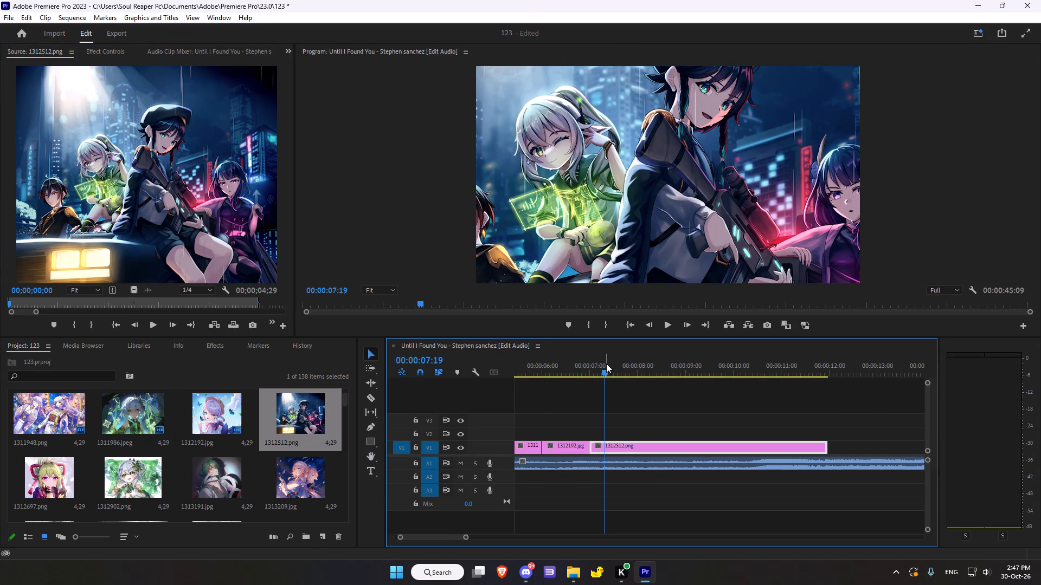
key(ctrl+r)
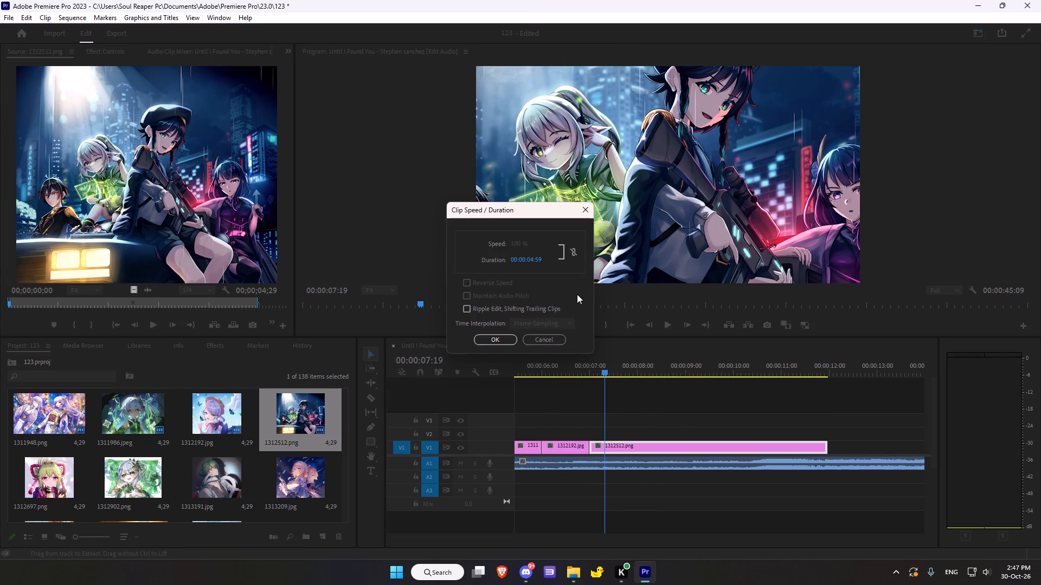
click(539, 261)
key(Right)
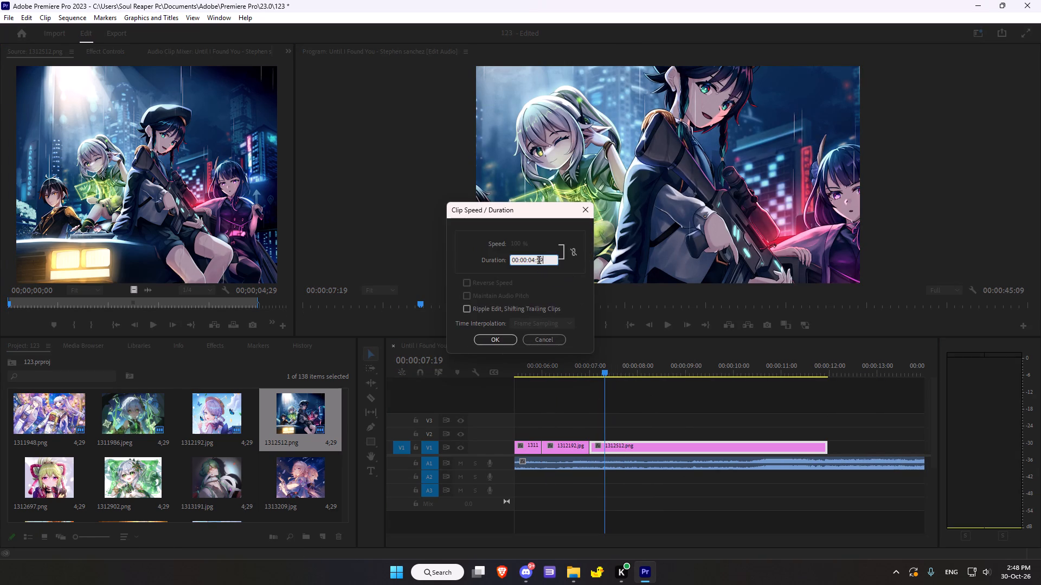
key(BackSpace)
key(BackSpace)
text(00)
key(Left)
key(Left)
key(Left)
key(BackSpace)
key(1)
key(Return)
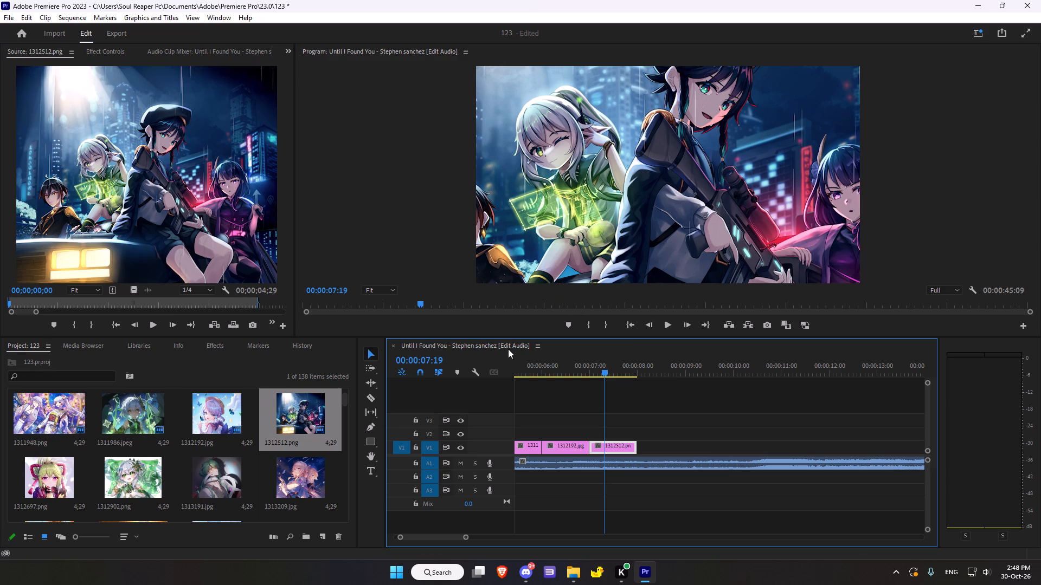
Load 1312697.png in the Source monitor and place it on V1 directly after the 1312512.png clip.
click(35, 472)
double_click(49, 466)
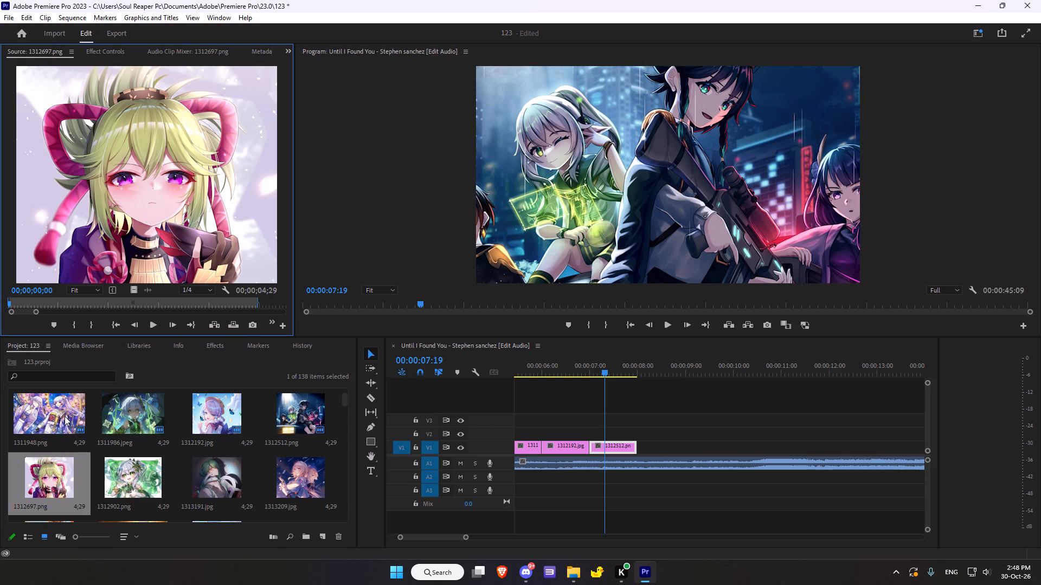
drag(89, 237, 576, 441)
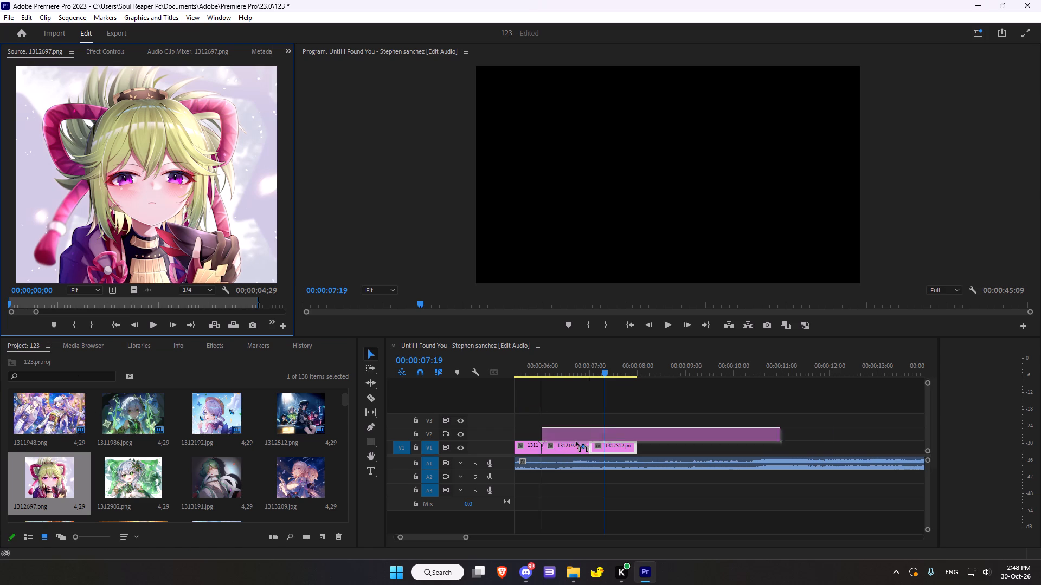
drag(576, 441, 641, 448)
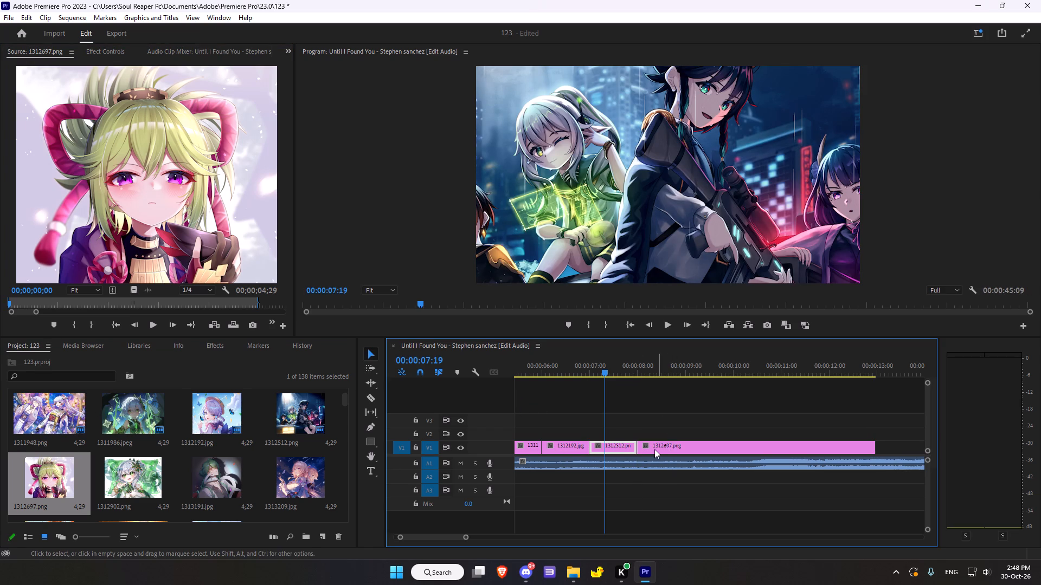
Set the 1312697.png clip's duration on V1 to 00:00:01:00 in the Clip Speed / Duration settings.
click(654, 449)
key(ctrl+r)
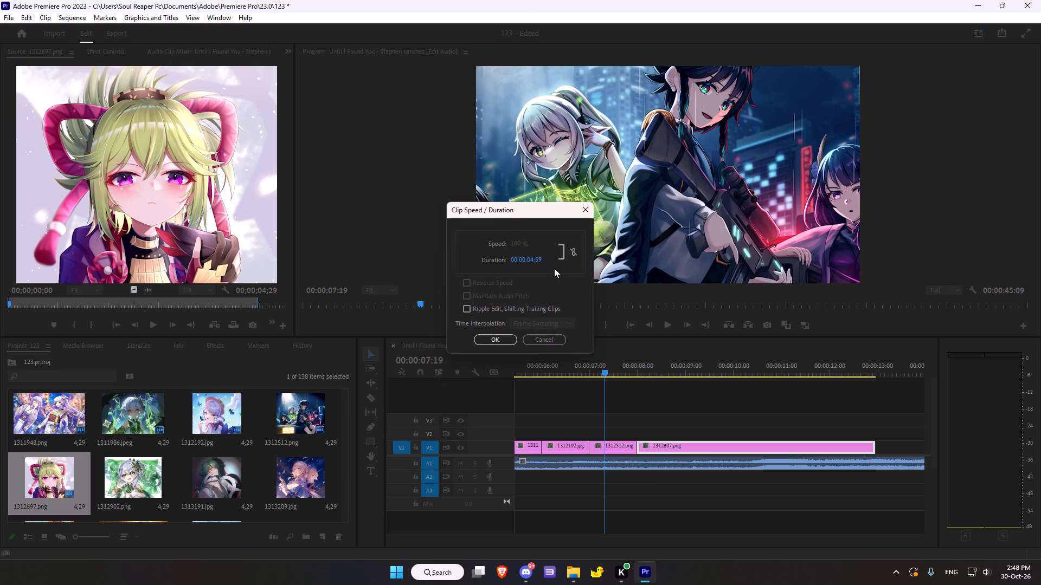
click(532, 258)
scroll(541, 259, down, 5)
click(548, 262)
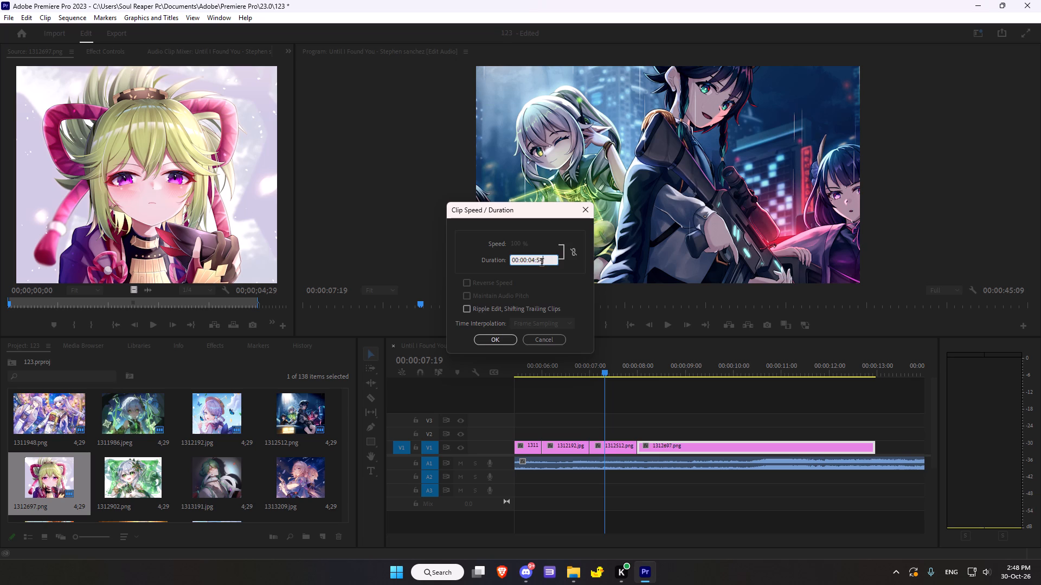
click(542, 263)
scroll(542, 263, down, 17)
scroll(531, 264, down, 20)
scroll(537, 275, down, 14)
scroll(523, 259, down, 20)
scroll(523, 259, down, 12)
scroll(523, 259, down, 20)
scroll(523, 259, down, 12)
scroll(523, 259, down, 20)
scroll(523, 259, down, 12)
scroll(523, 259, down, 20)
scroll(523, 259, down, 12)
scroll(523, 259, down, 20)
scroll(523, 259, down, 12)
scroll(523, 259, down, 20)
scroll(523, 259, down, 18)
scroll(524, 257, down, 4)
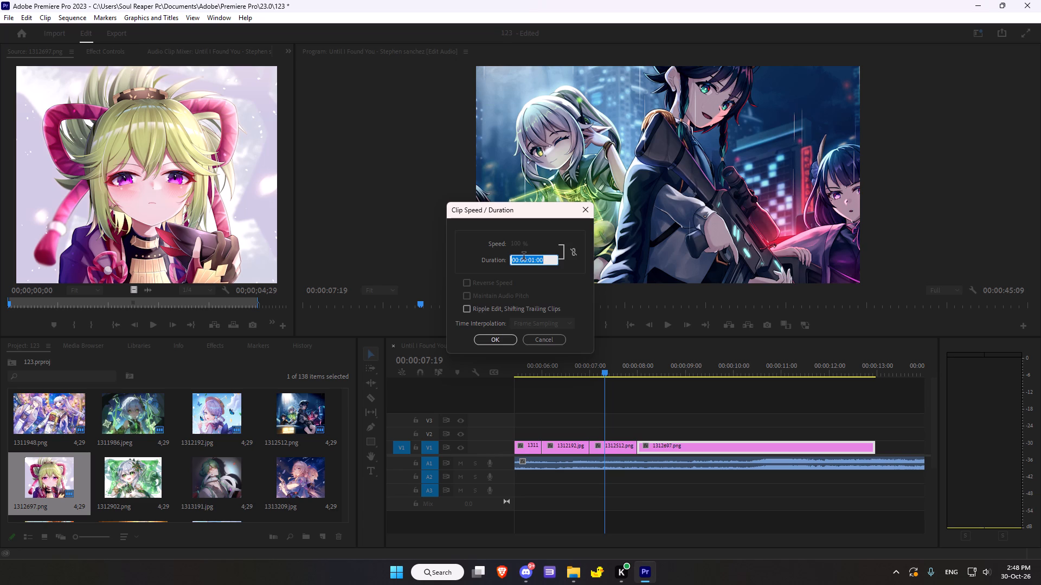
key(Return)
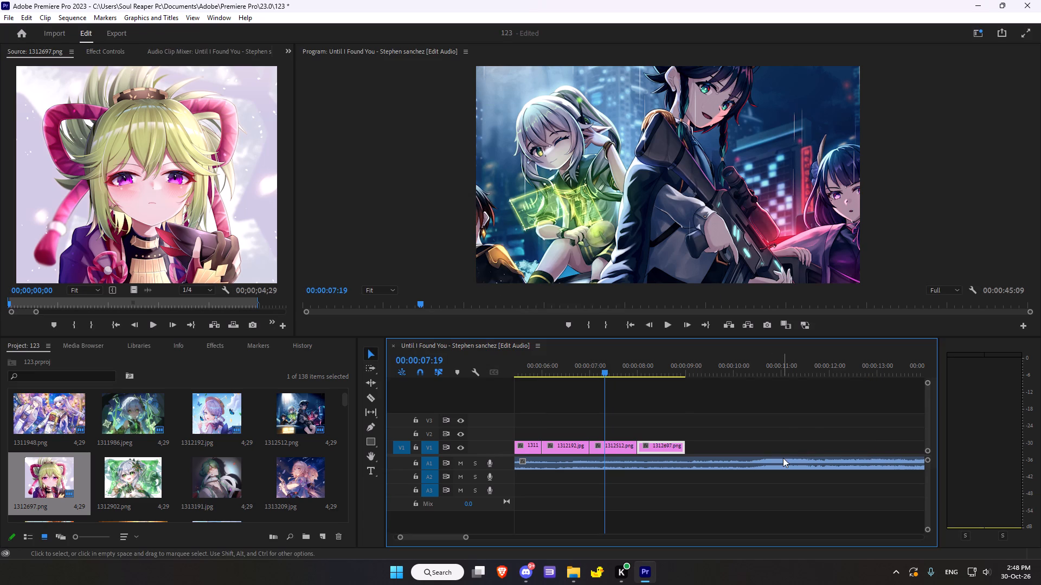
Load 1312902.png in the Source monitor and place it on V1 directly after the 1312697.png clip.
click(686, 364)
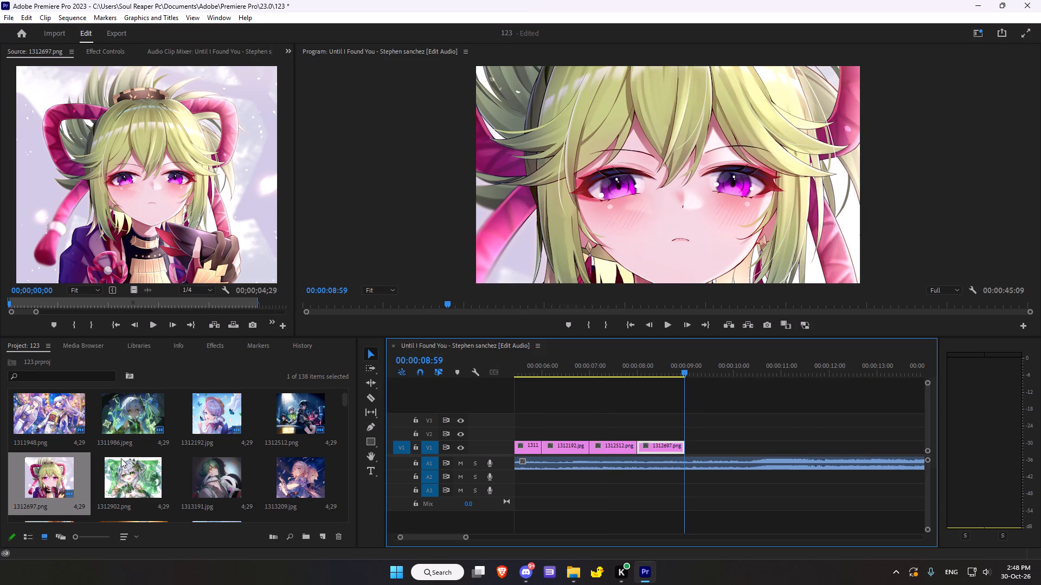
double_click(126, 474)
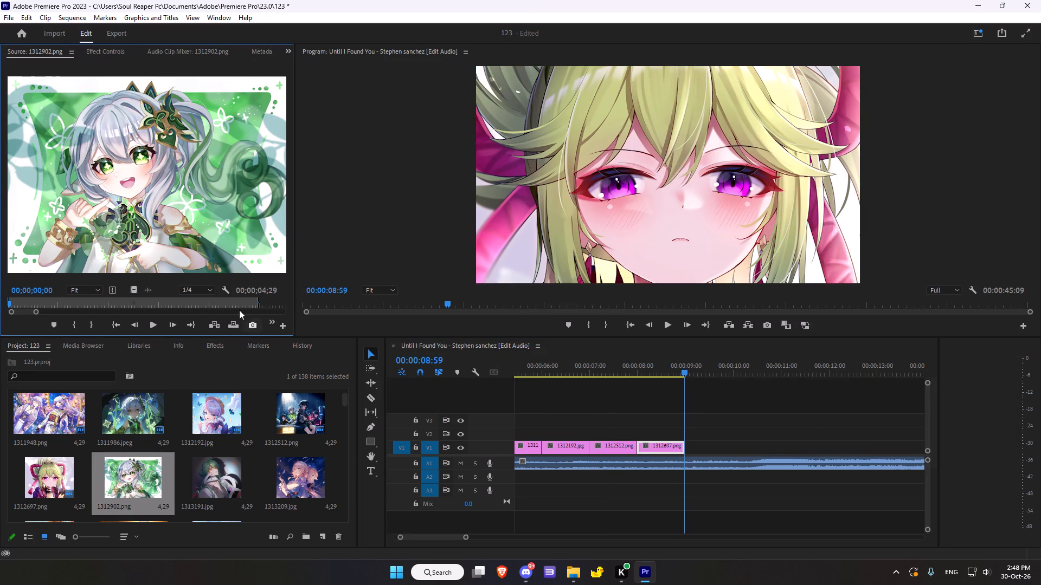
drag(194, 201, 685, 450)
Set the 1312902.png clip's duration on V1 to 00:00:01:00 in the Clip Speed / Duration settings.
click(701, 445)
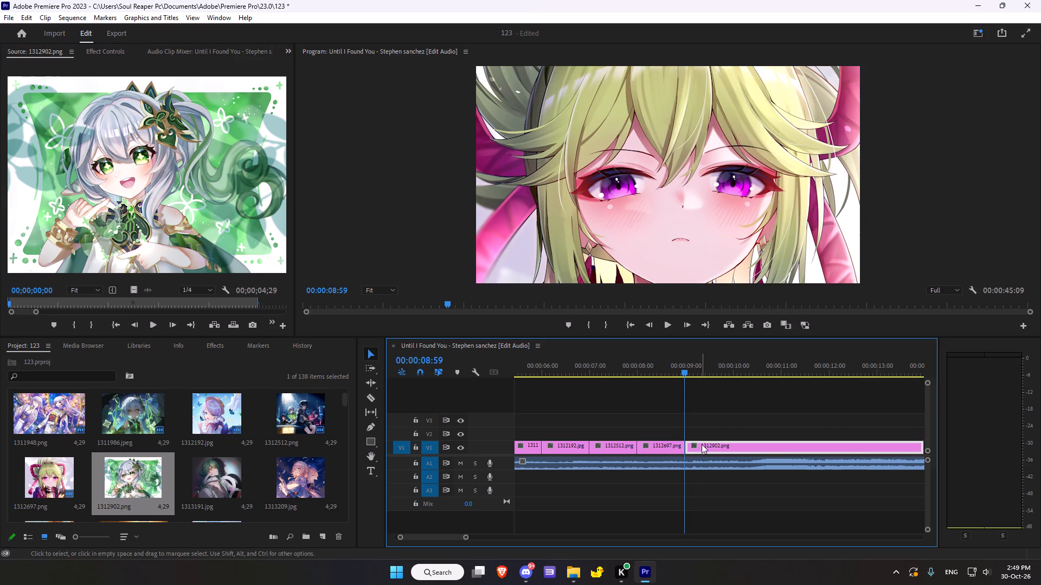
click(718, 371)
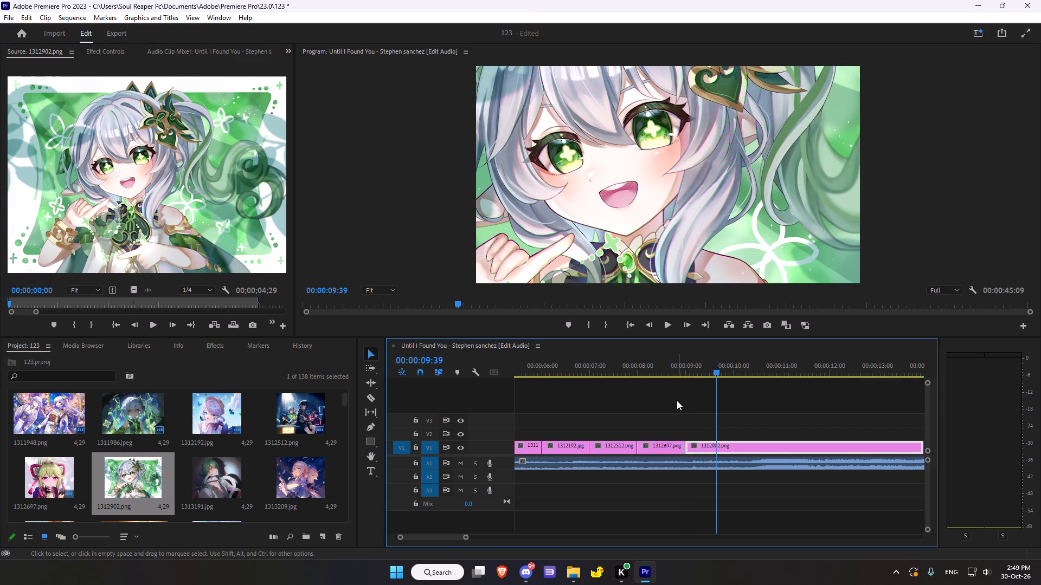
key(ctrl+r)
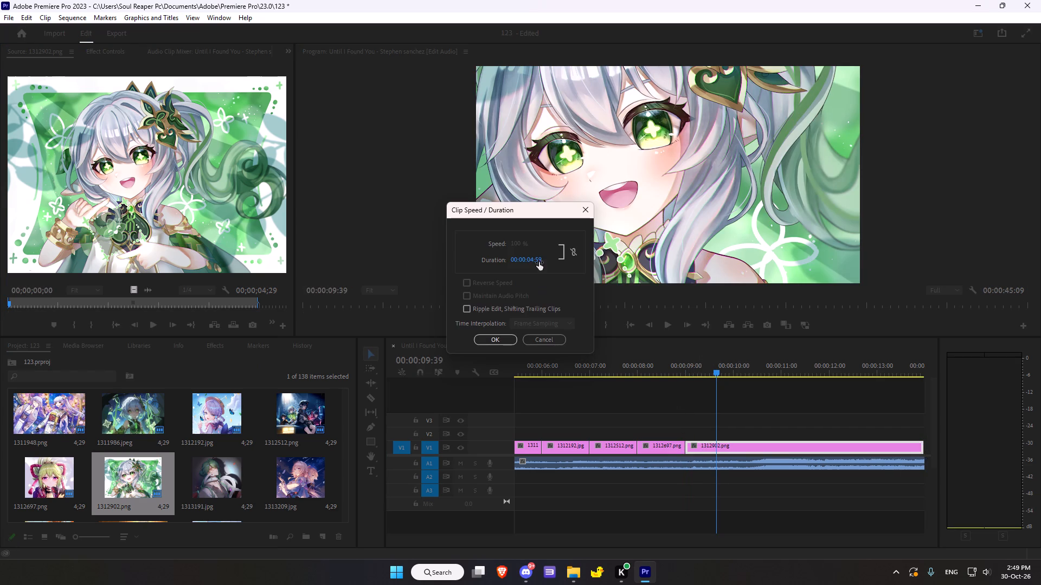
scroll(537, 261, down, 20)
scroll(520, 260, down, 8)
scroll(520, 260, down, 20)
scroll(520, 260, down, 18)
scroll(520, 260, down, 6)
scroll(520, 260, down, 20)
scroll(520, 260, down, 20)
scroll(520, 260, down, 11)
scroll(520, 260, down, 20)
scroll(520, 260, down, 11)
scroll(520, 260, down, 20)
scroll(520, 260, down, 12)
scroll(520, 260, down, 18)
scroll(520, 260, down, 20)
scroll(520, 260, down, 16)
scroll(520, 260, up, 2)
scroll(520, 260, down, 1)
click(495, 341)
Load 1313191.jpg in the Source monitor and place it on V1 directly after the 1312902.png clip.
scroll(213, 439, down, 2)
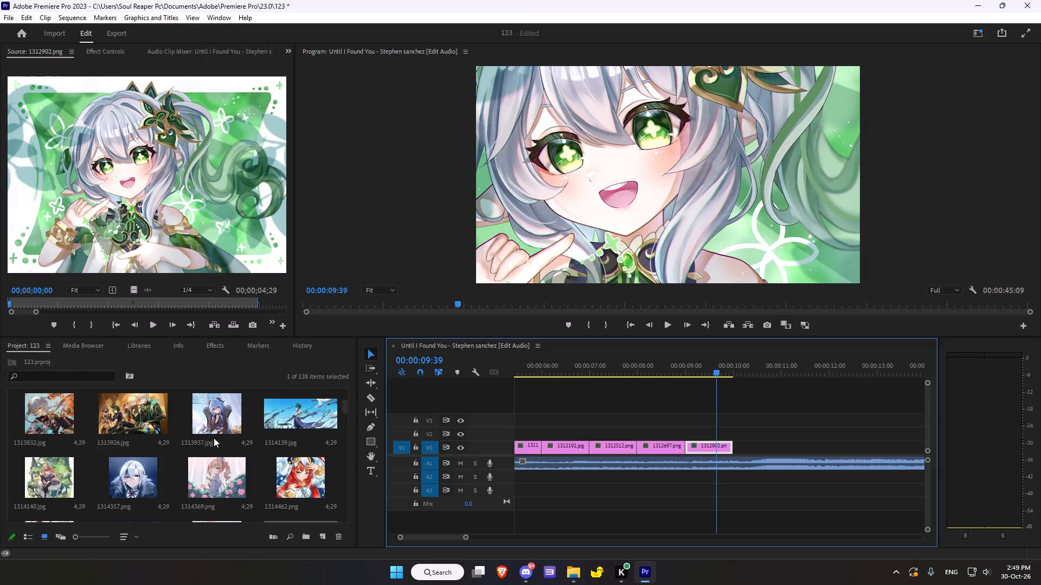
scroll(223, 428, up, 1)
double_click(222, 420)
drag(91, 220, 246, 231)
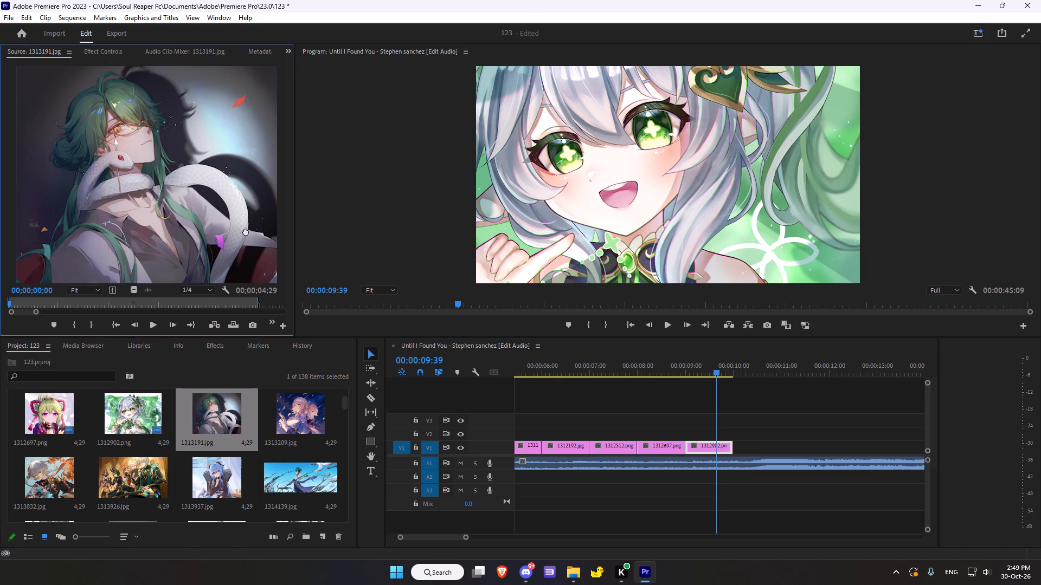
drag(246, 231, 732, 455)
Set the 1313191.jpg clip's duration on V1 to 00:00:01:00 in the Clip Speed / Duration settings.
click(757, 370)
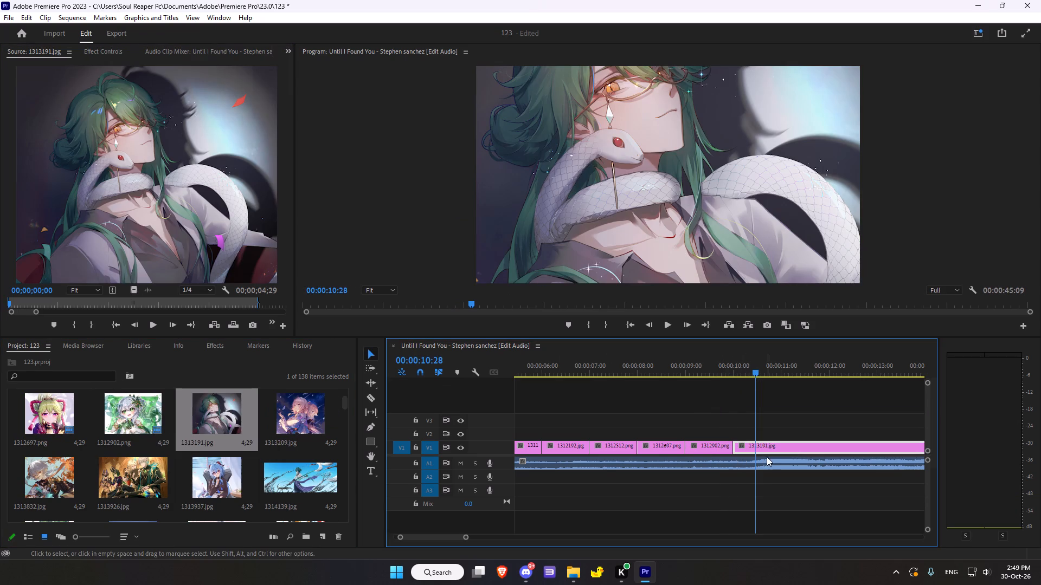
right_click(754, 448)
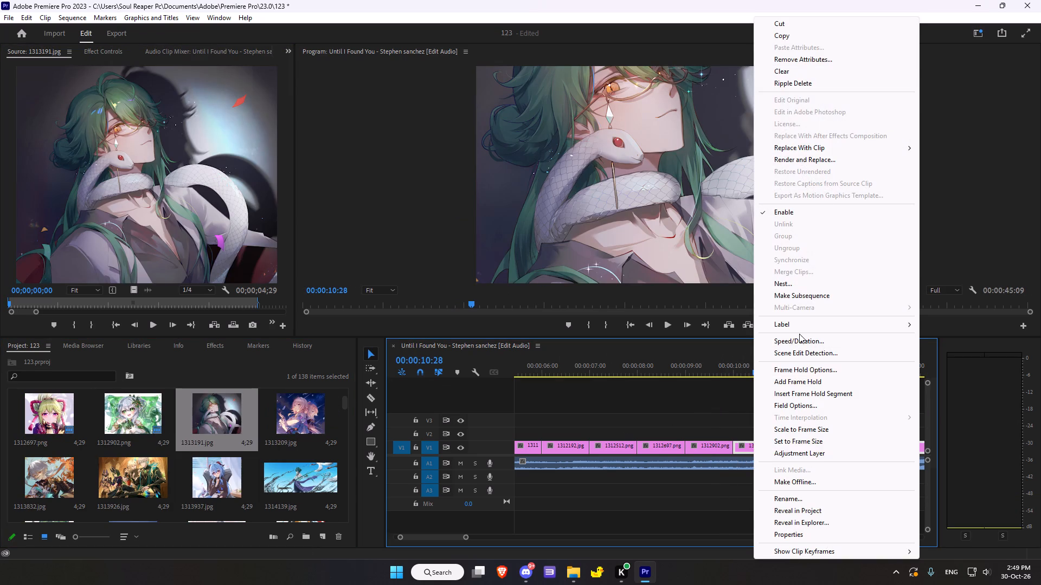
click(798, 344)
scroll(536, 258, down, 7)
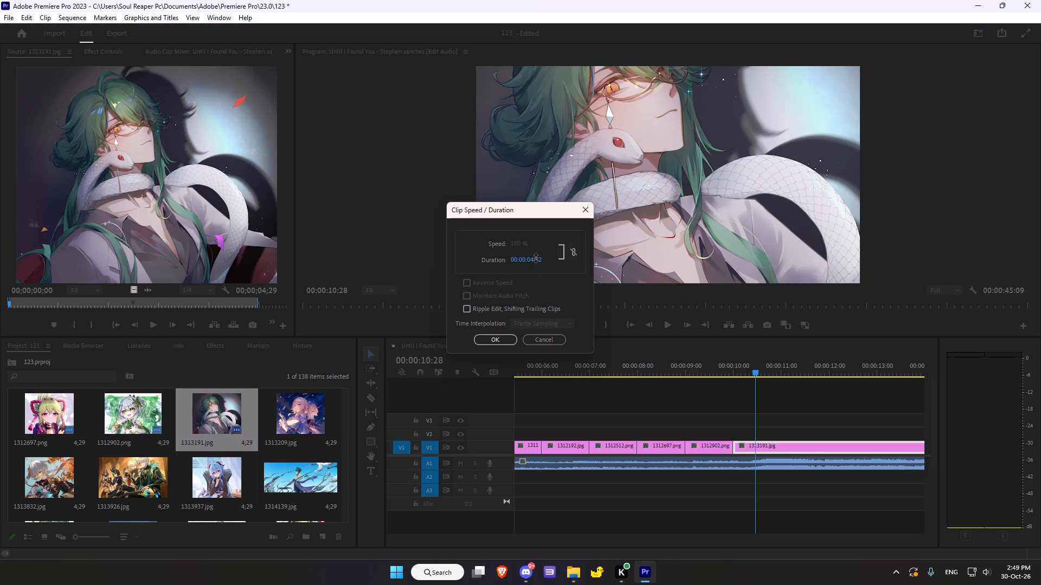
scroll(536, 258, down, 6)
scroll(536, 258, down, 18)
scroll(536, 258, down, 20)
scroll(536, 258, down, 17)
scroll(538, 261, down, 12)
scroll(515, 257, down, 20)
scroll(515, 257, down, 12)
scroll(515, 257, down, 20)
scroll(515, 257, down, 20)
scroll(515, 257, down, 20)
scroll(516, 255, down, 10)
click(537, 261)
click(547, 261)
key(BackSpace)
key(BackSpace)
text(00)
key(Left)
key(Left)
key(Left)
key(BackSpace)
key(1)
key(Return)
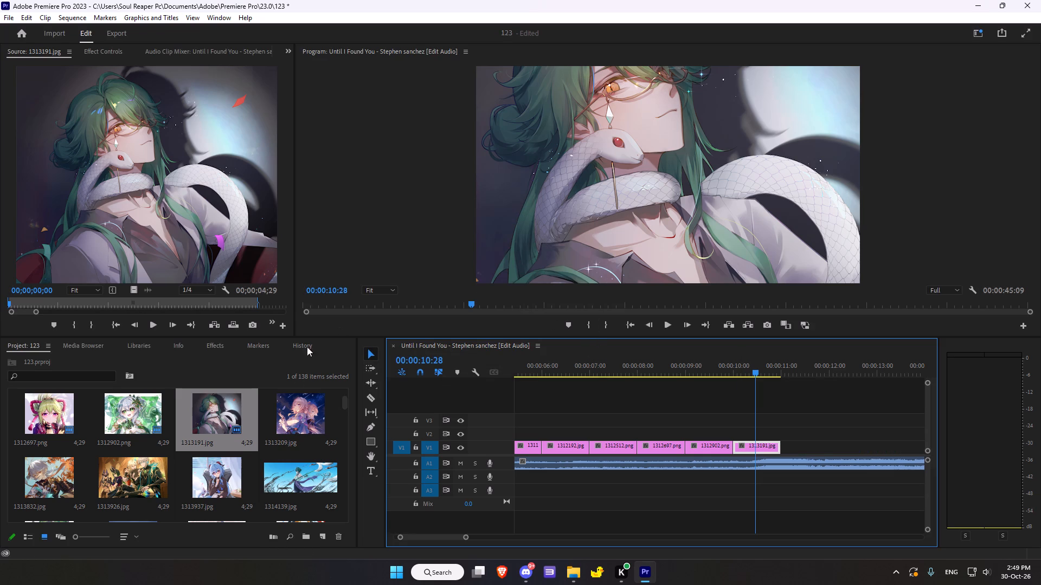
Load 1313209.jpg in the Source monitor and place it on V1 directly after the 1313191.jpg clip.
double_click(285, 405)
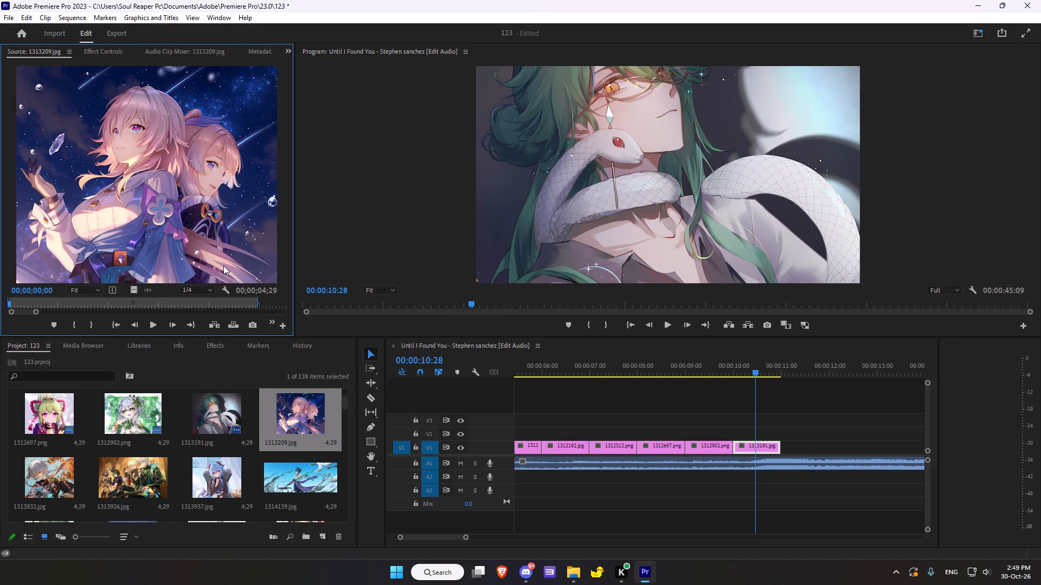
drag(178, 223, 777, 454)
Set the 1313209.jpg clip's duration on V1 to 00:00:01:00 in the Clip Speed / Duration settings.
scroll(794, 424, down, 3)
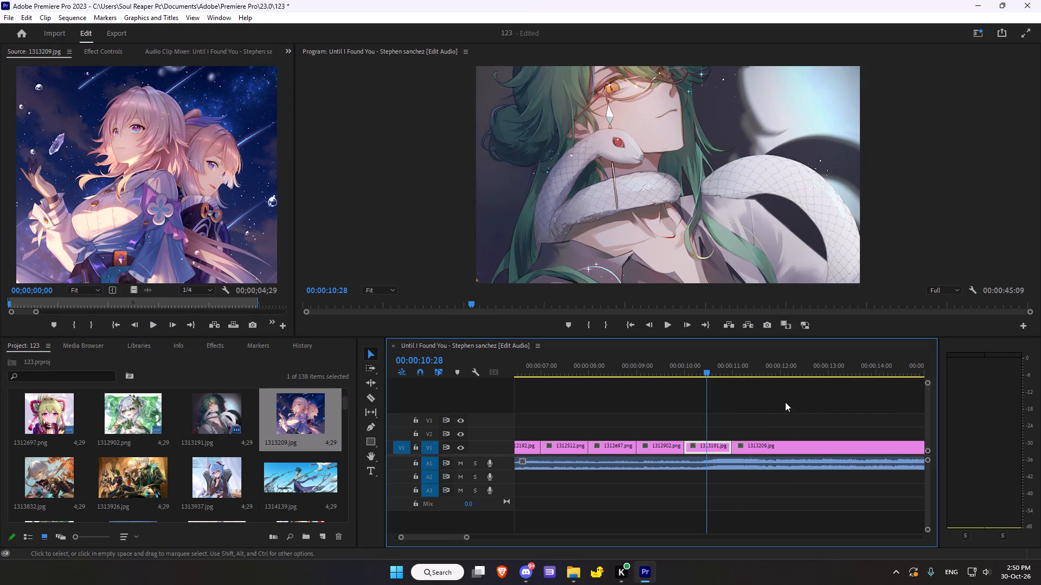
click(741, 366)
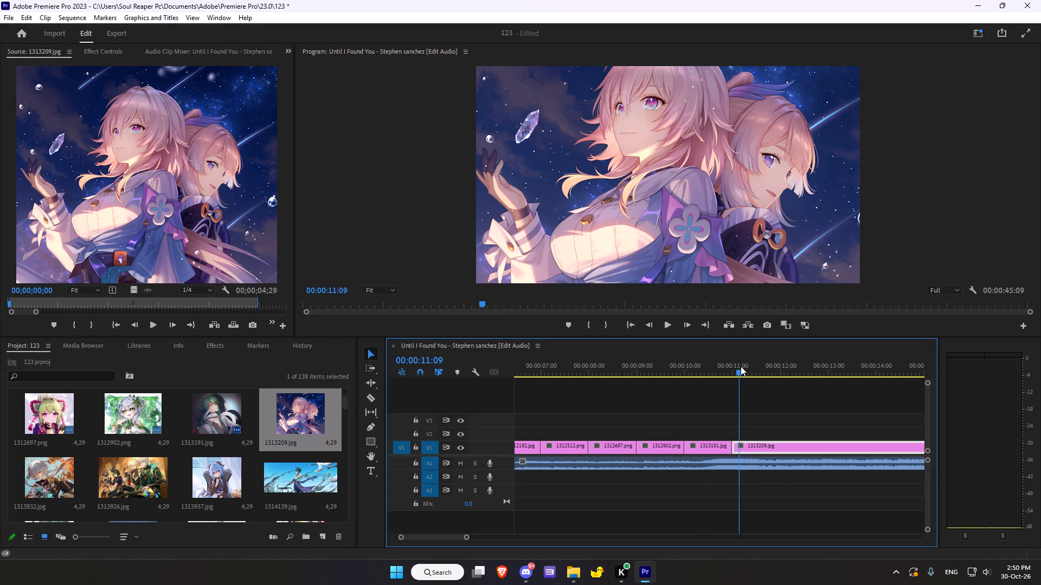
click(756, 369)
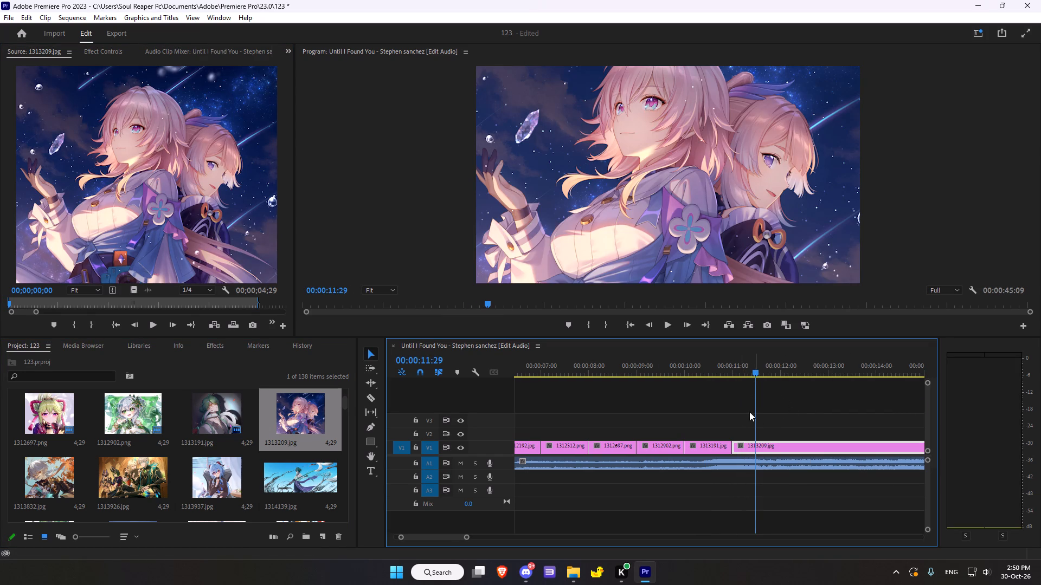
key(ctrl+r)
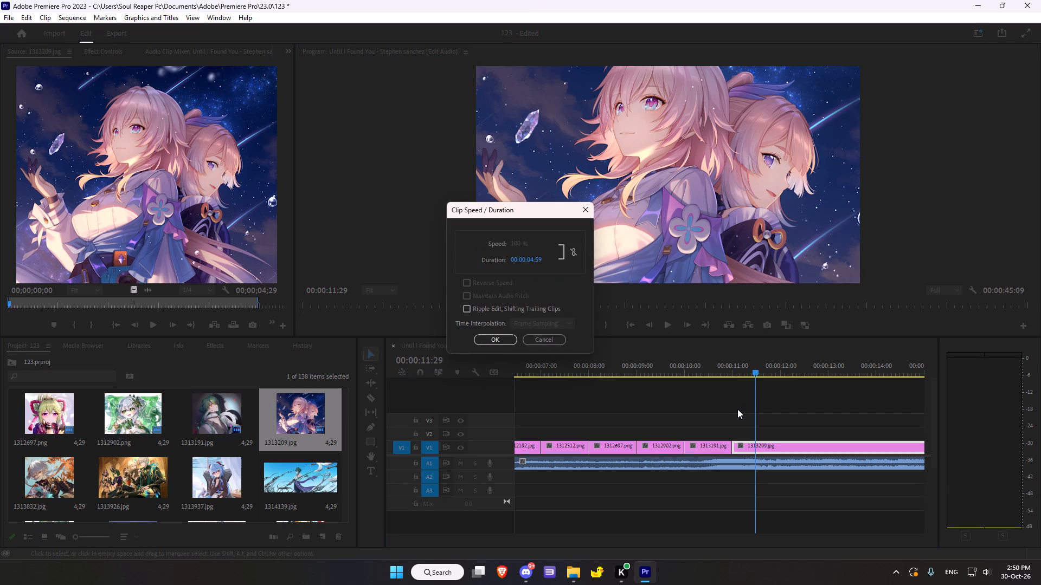
click(534, 259)
click(552, 263)
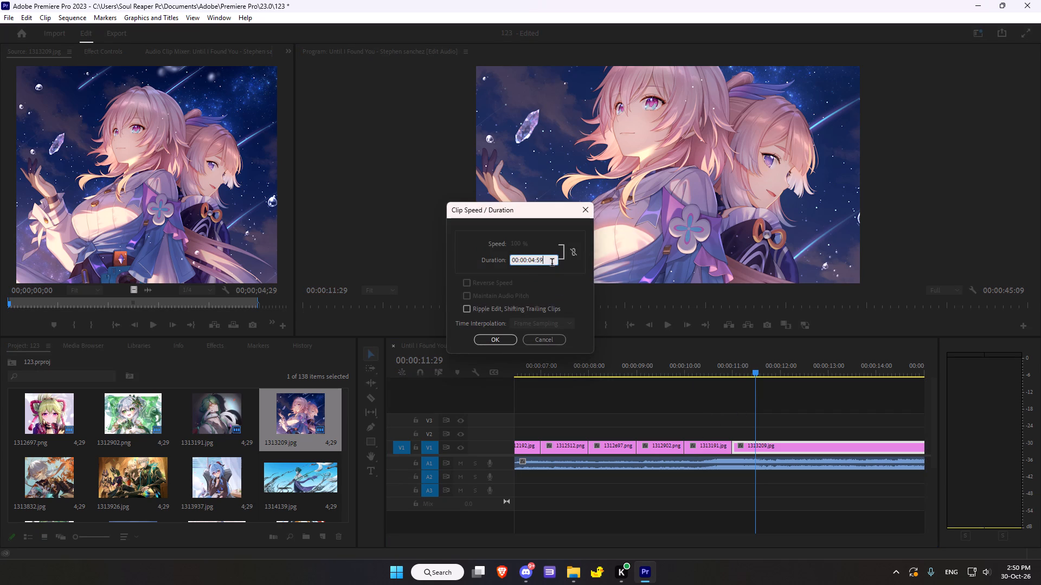
key(BackSpace)
key(BackSpace)
text(00)
key(Left)
key(Left)
key(Left)
key(BackSpace)
key(1)
key(Return)
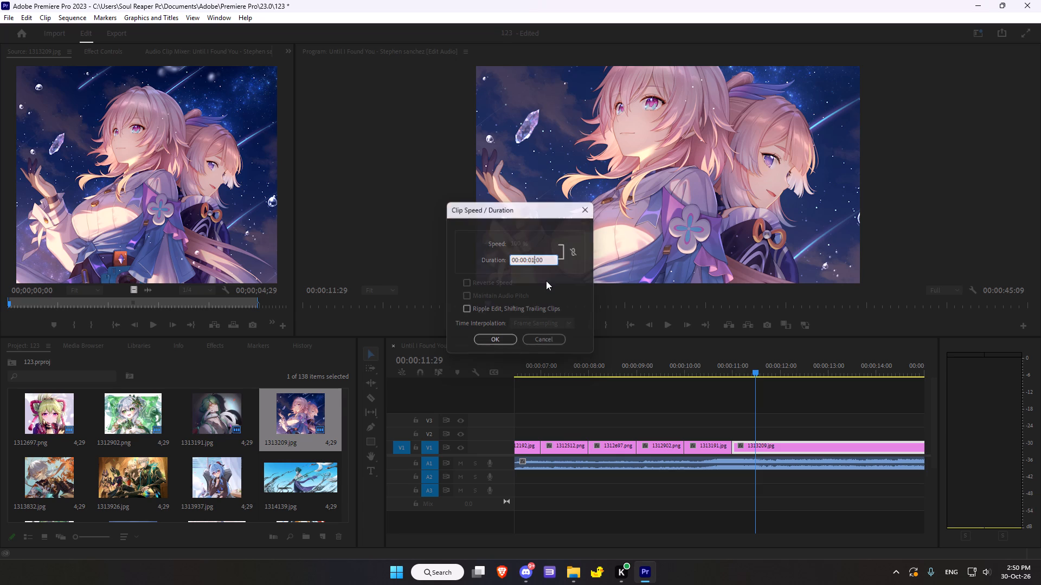
Load 1313832.jpg in the Source monitor and place it on V1 directly after the 1313209.jpg clip.
scroll(708, 390, down, 1)
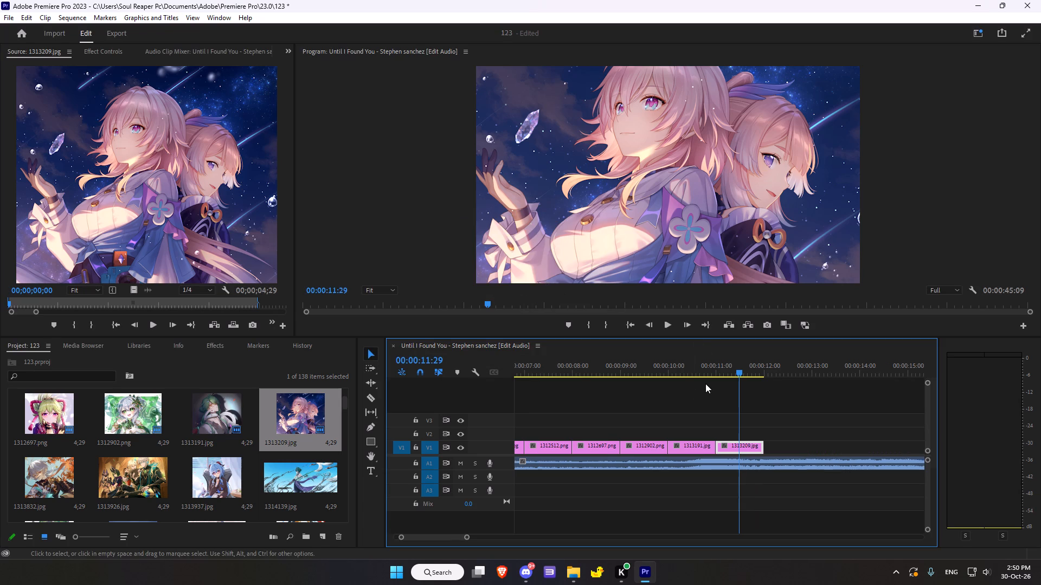
scroll(705, 383, down, 2)
scroll(232, 420, down, 2)
scroll(214, 393, up, 2)
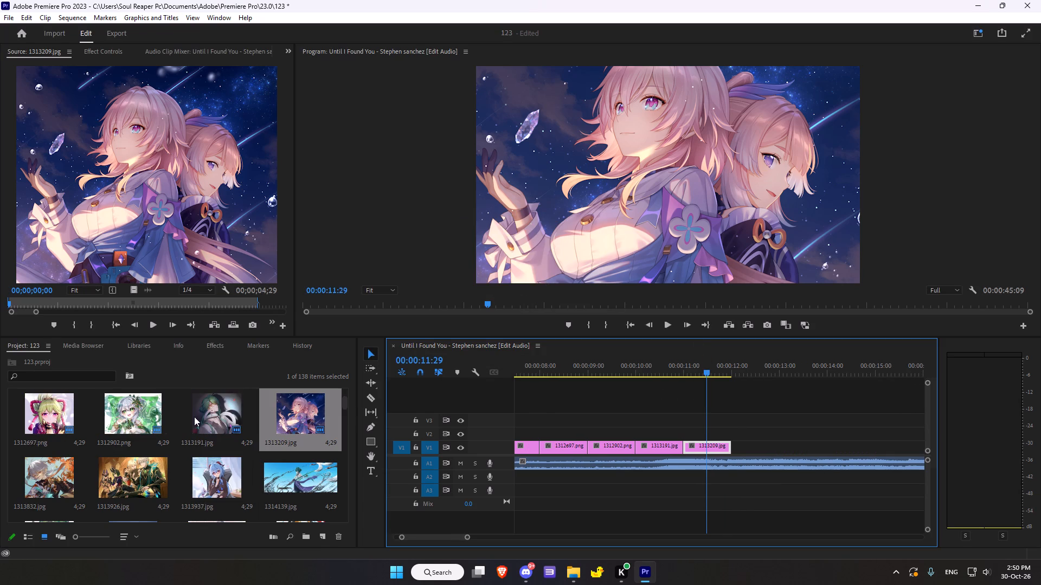
double_click(33, 472)
drag(125, 221, 737, 450)
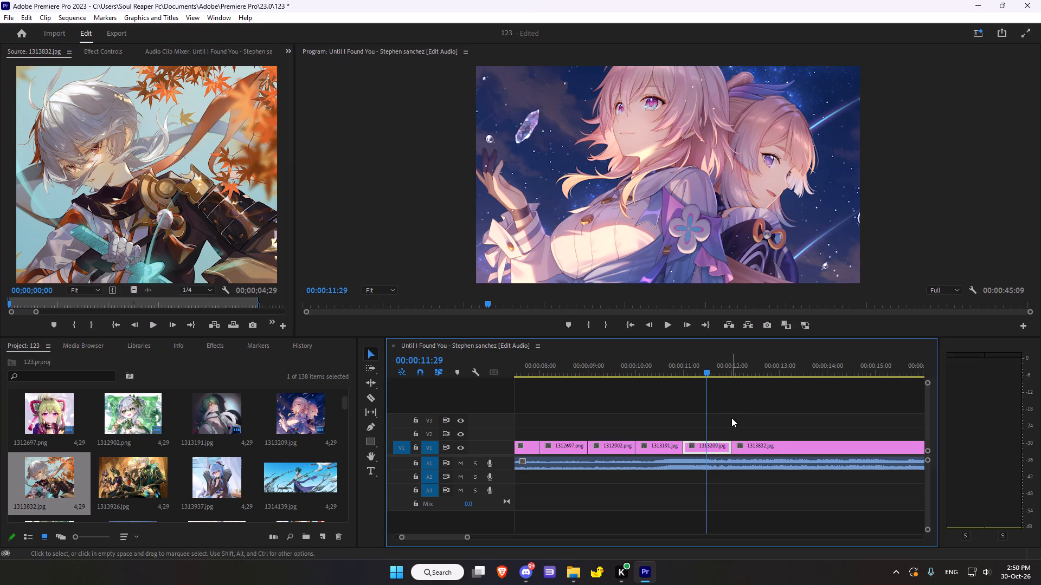
Set the 1313832.jpg clip's duration on V1 to 00:00:01:00 in the Clip Speed / Duration settings.
scroll(735, 413, down, 5)
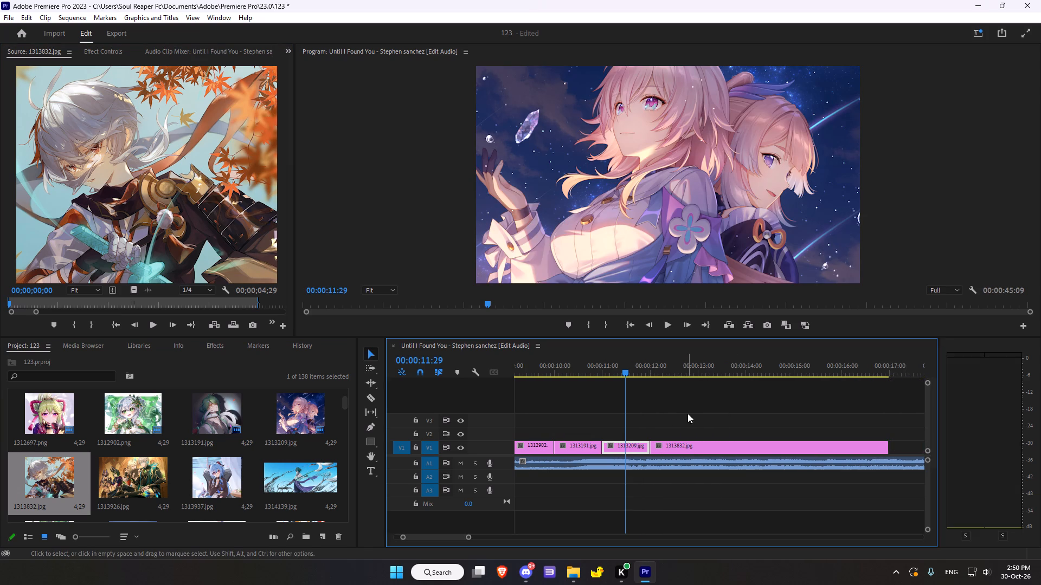
click(656, 366)
drag(656, 366, 666, 365)
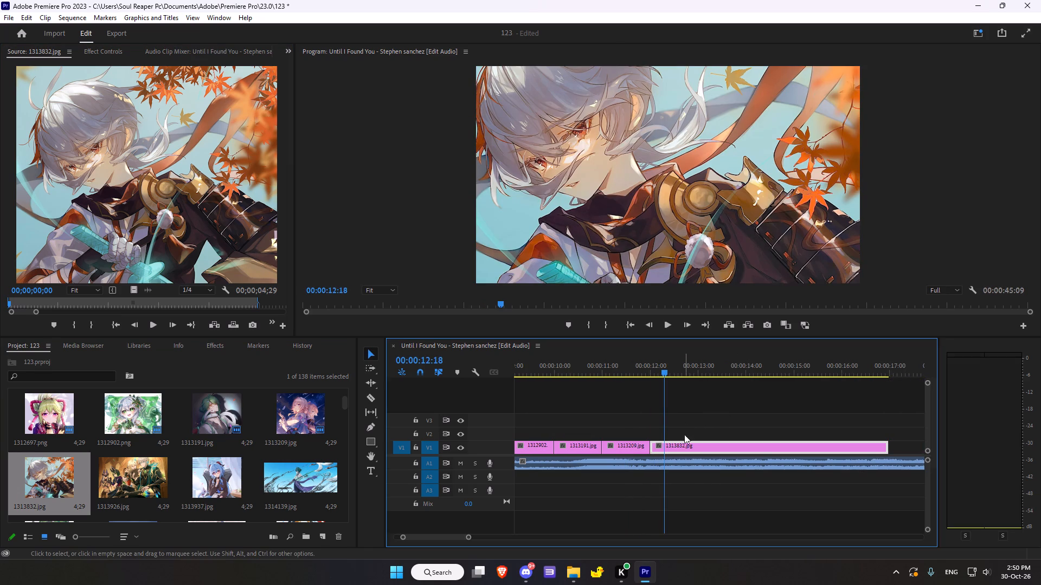
key(ctrl+r)
click(533, 256)
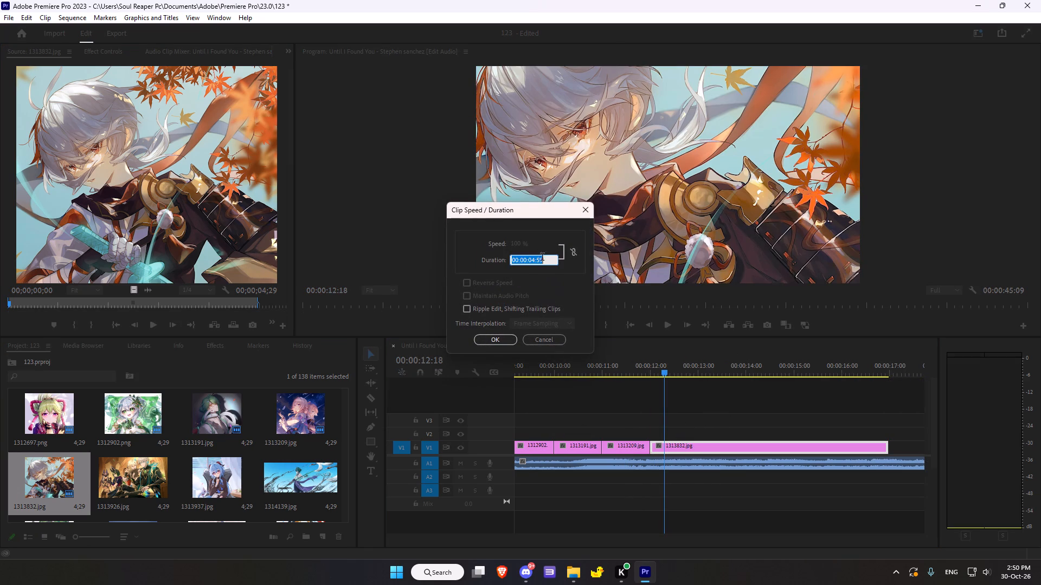
click(545, 260)
key(BackSpace)
key(BackSpace)
text(00)
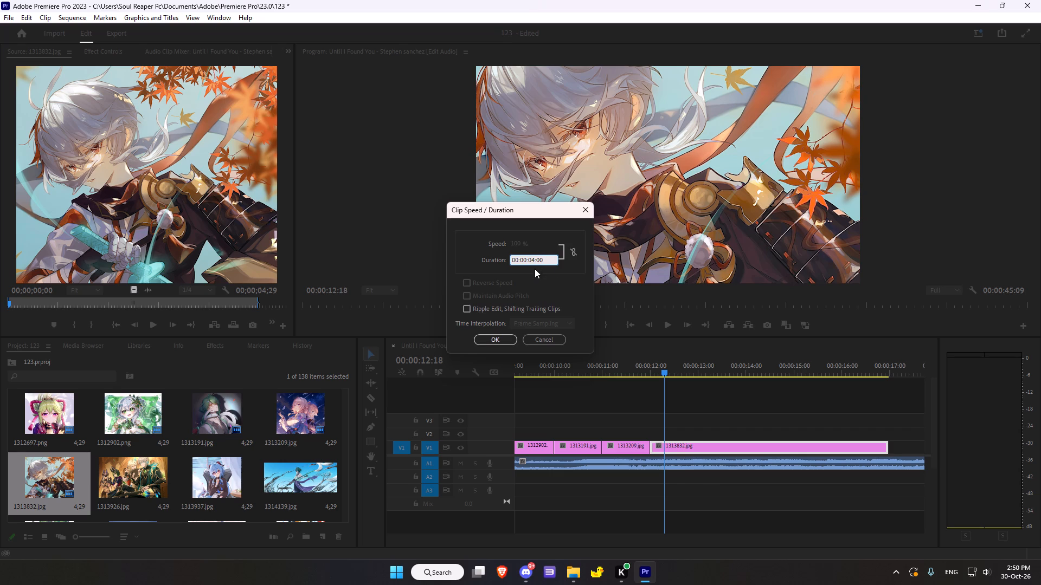
click(533, 259)
key(BackSpace)
key(1)
key(Return)
Load 1313926.jpg in the Source monitor and place it on V1 directly after the 1313832.jpg clip.
double_click(137, 479)
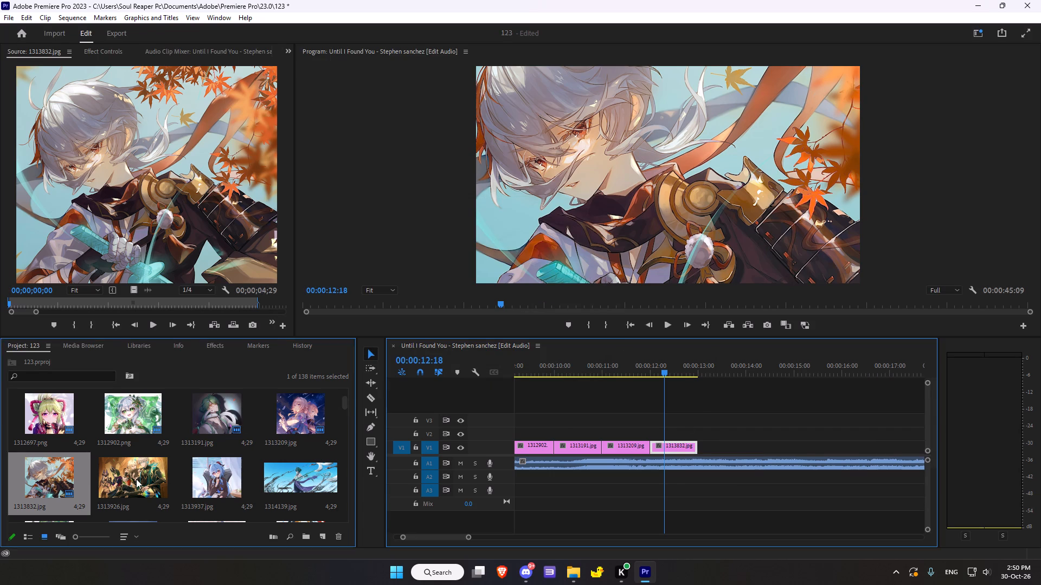
drag(197, 188, 699, 455)
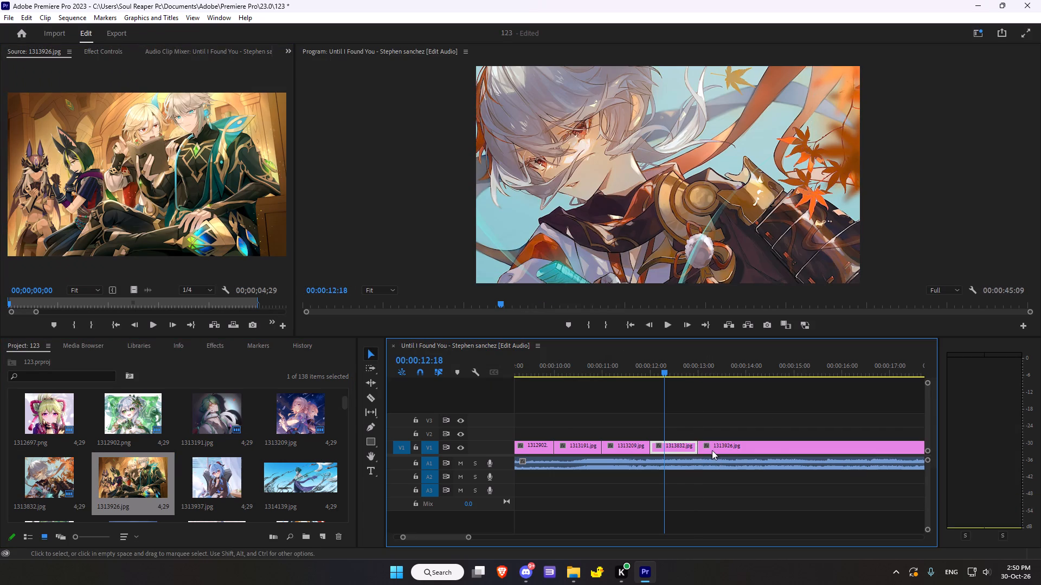
Set the 1313926.jpg clip's duration on V1 to 00:00:01:00 in the Clip Speed / Duration settings.
click(713, 450)
click(740, 417)
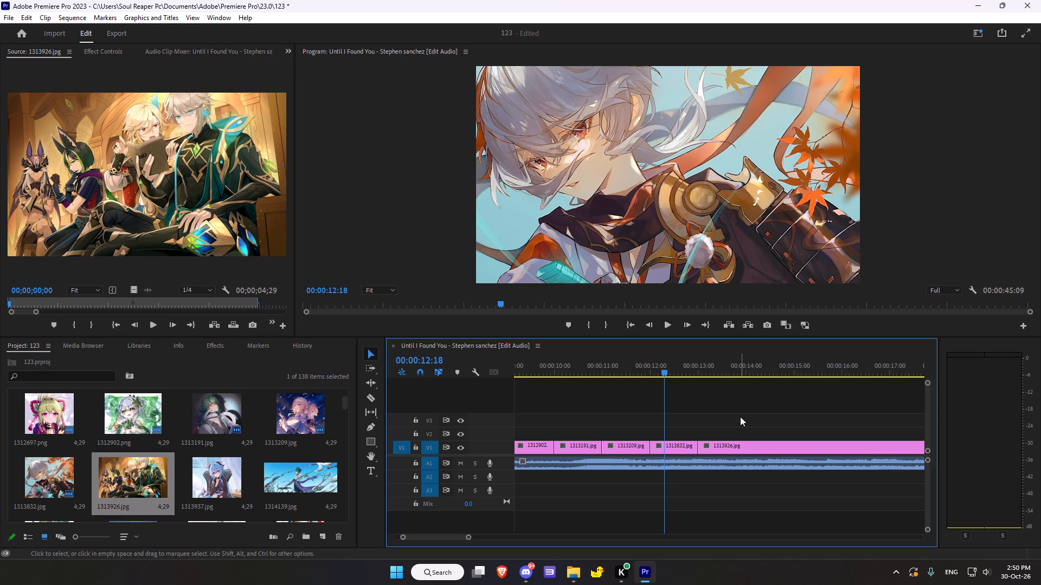
click(737, 443)
key(ctrl+r)
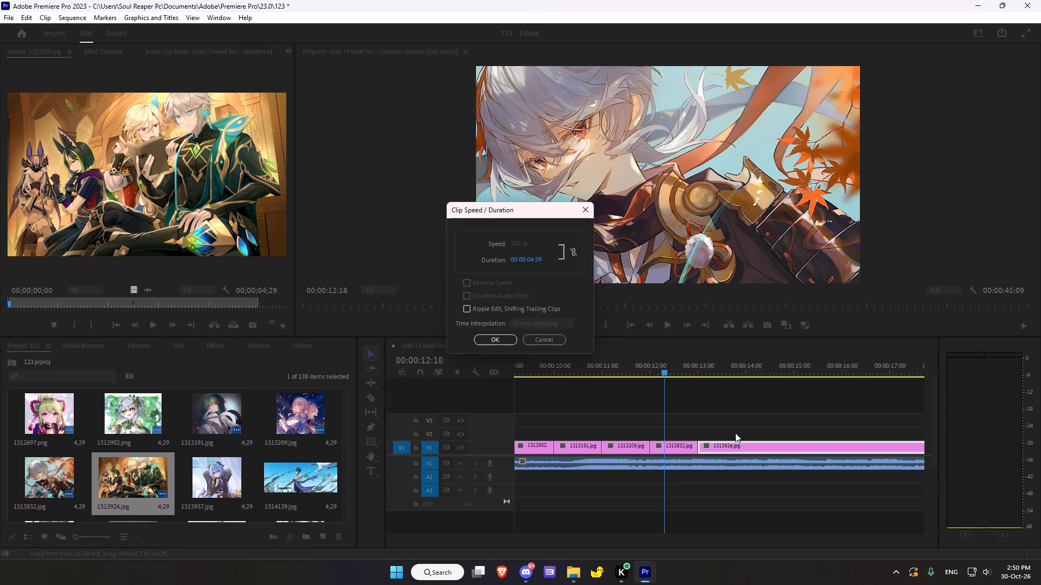
click(538, 260)
key(Right)
key(BackSpace)
key(BackSpace)
key(0)
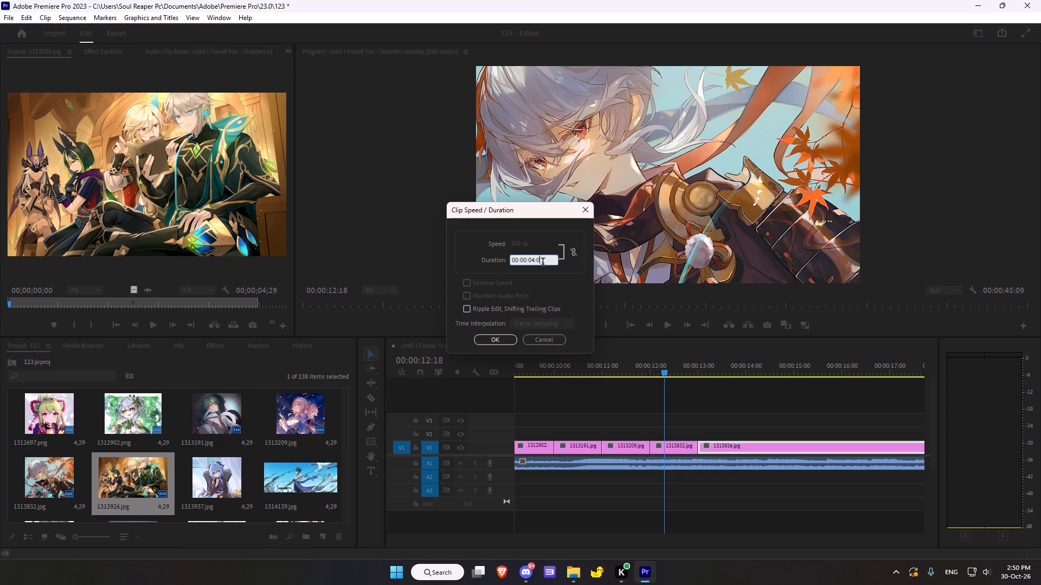
key(0)
key(Left)
key(Left)
key(Left)
key(BackSpace)
key(1)
key(Return)
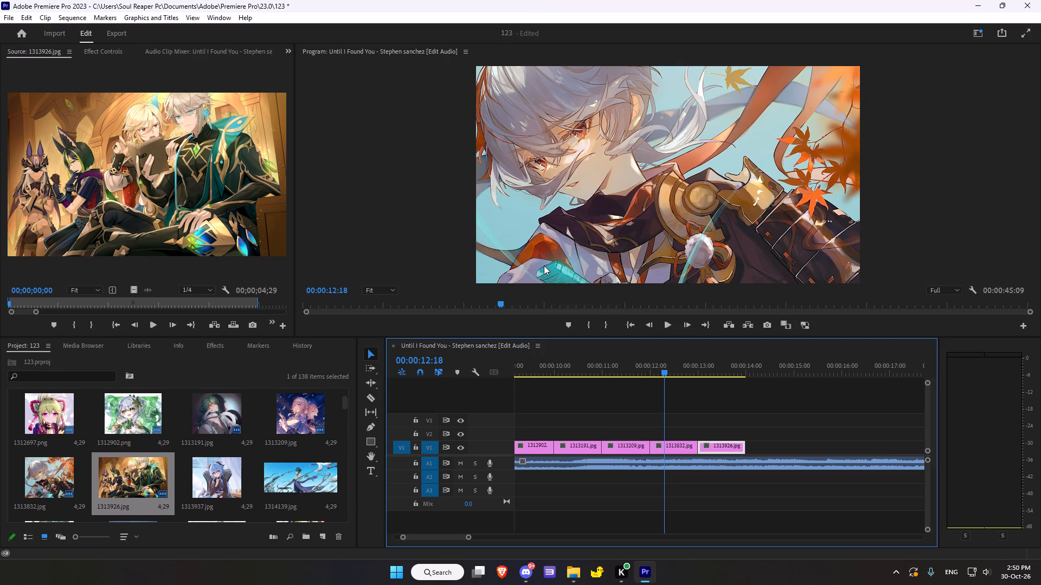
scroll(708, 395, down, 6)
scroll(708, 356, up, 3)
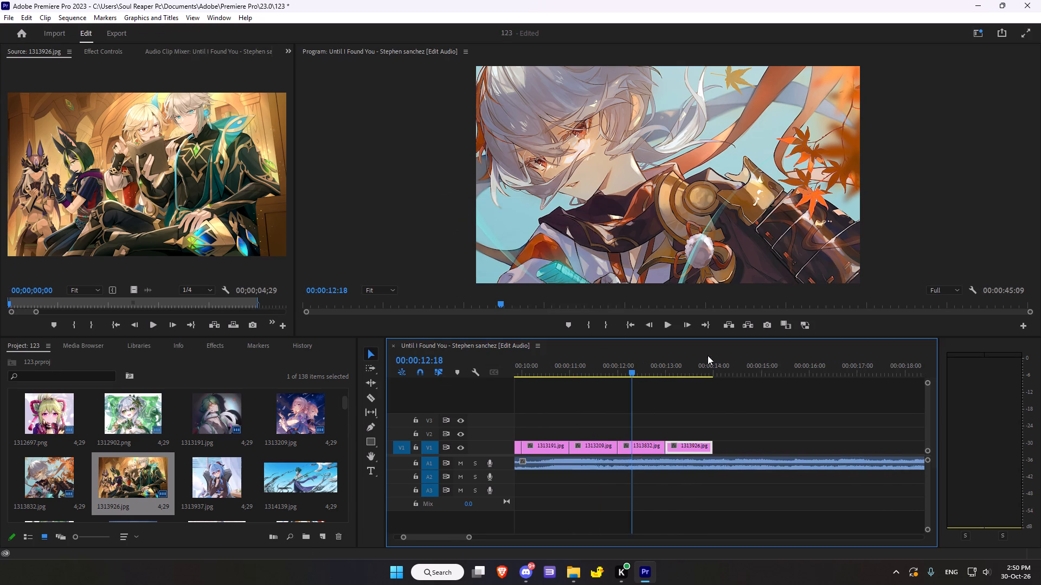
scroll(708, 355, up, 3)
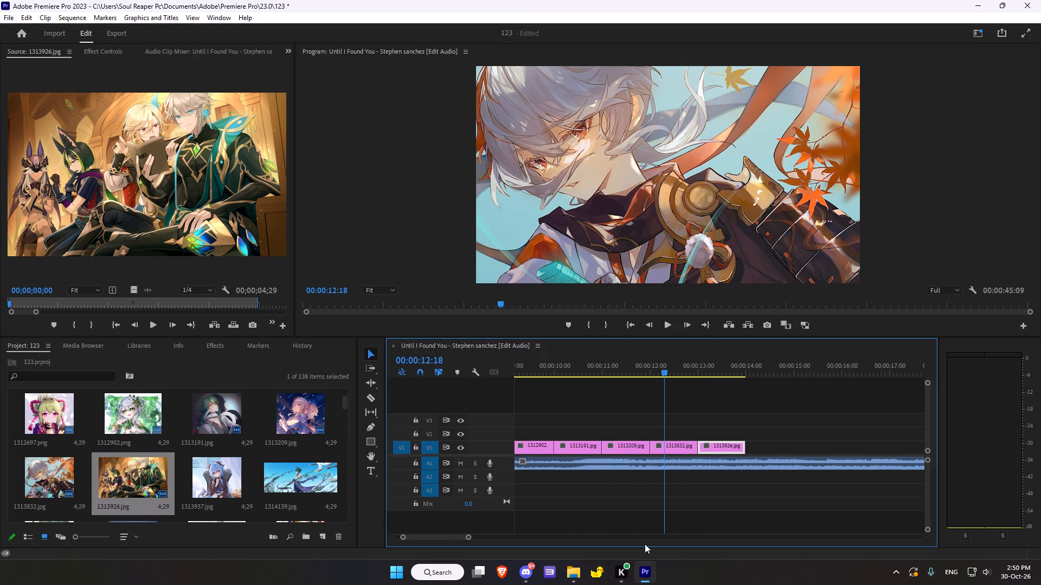
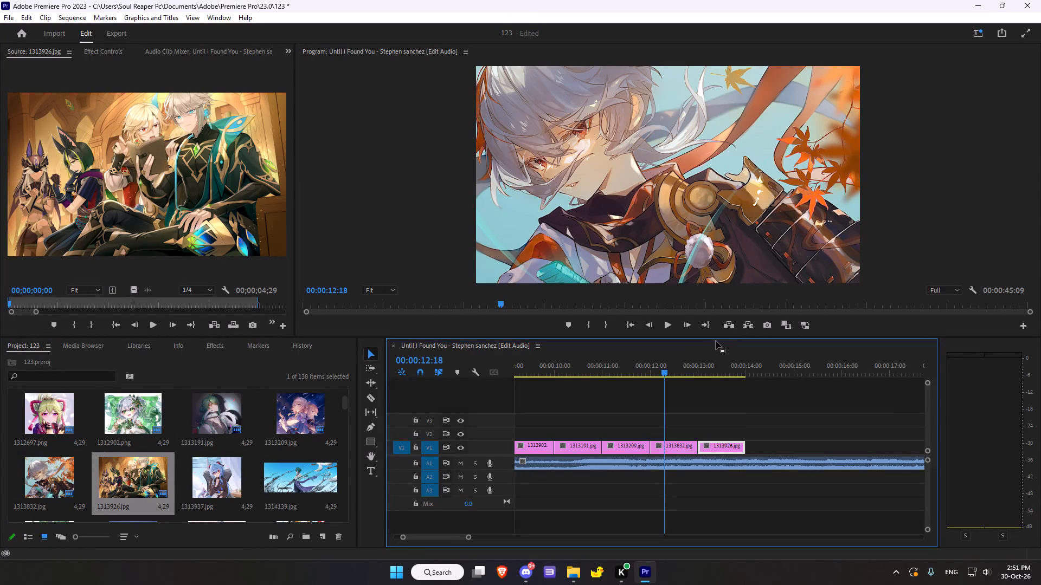
Place a second copy of 1313926.jpg on V1 directly after the existing 1313926.jpg clip and move the playhead onto it.
drag(175, 215, 750, 449)
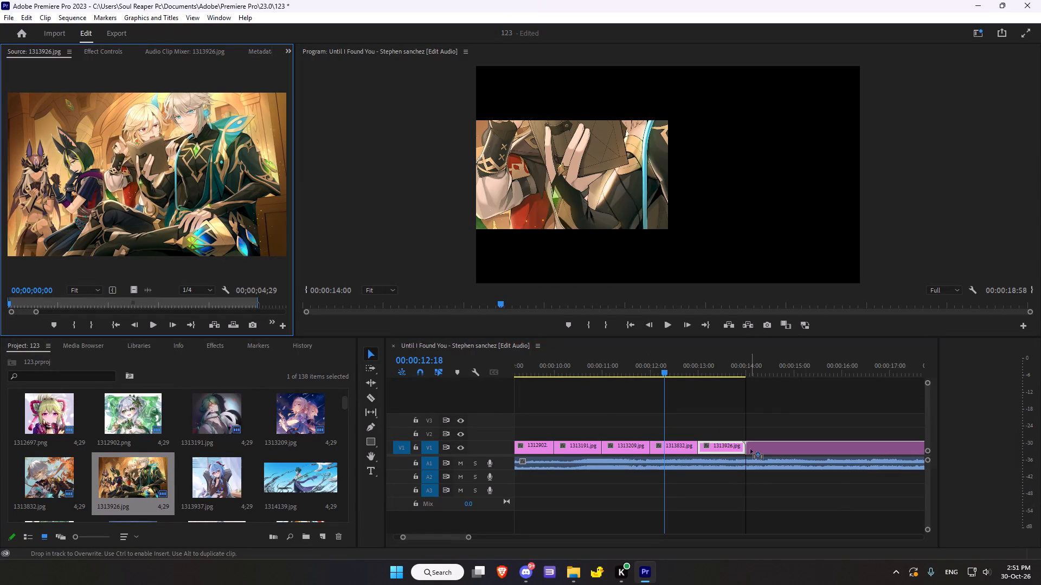
drag(750, 449, 750, 448)
click(760, 436)
click(762, 442)
click(769, 431)
click(773, 375)
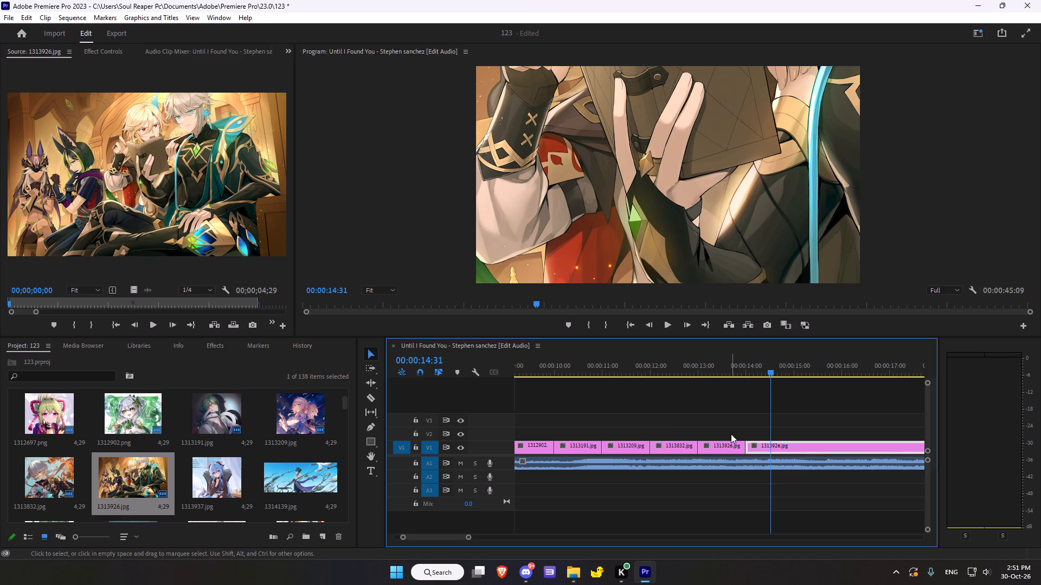
Set the second 1313926.jpg clip's duration on V1 to 00:00:01:00 in the Clip Speed / Duration settings.
key(ctrl+r)
click(541, 258)
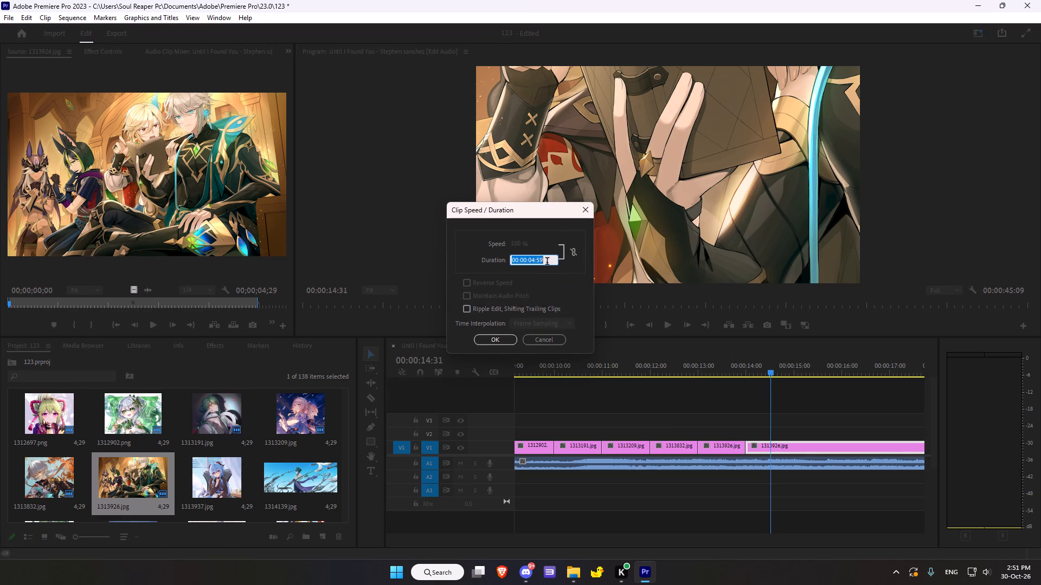
key(Right)
key(BackSpace)
key(BackSpace)
text(00)
key(Left)
key(Left)
key(Left)
key(BackSpace)
key(1)
key(Return)
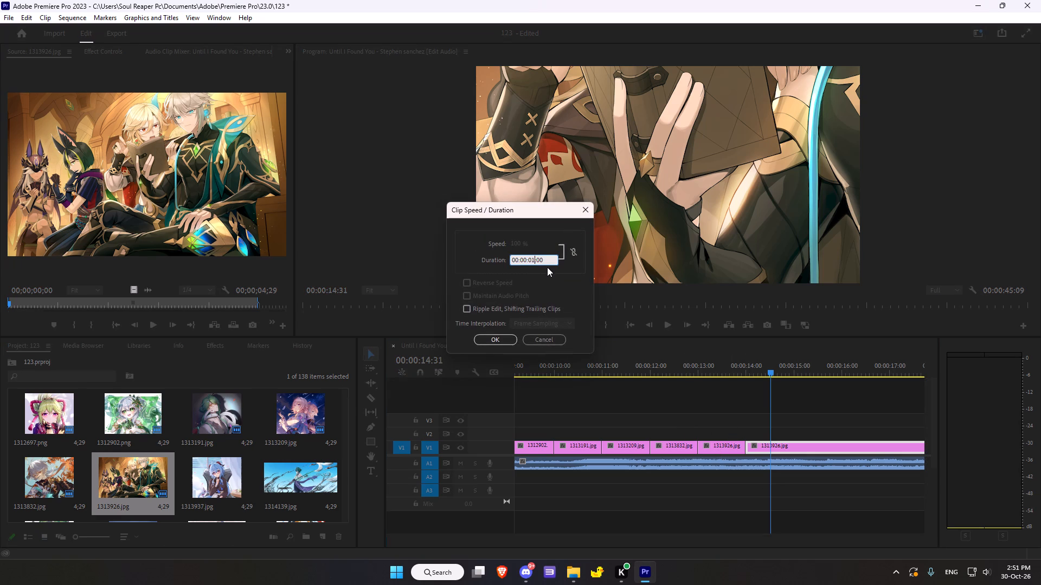
Load 1313937.jpg in the Source monitor, place it on V1 directly after the second 1313926.jpg clip, and move the playhead onto it.
double_click(191, 484)
drag(194, 245, 801, 446)
drag(810, 450, 802, 447)
click(809, 358)
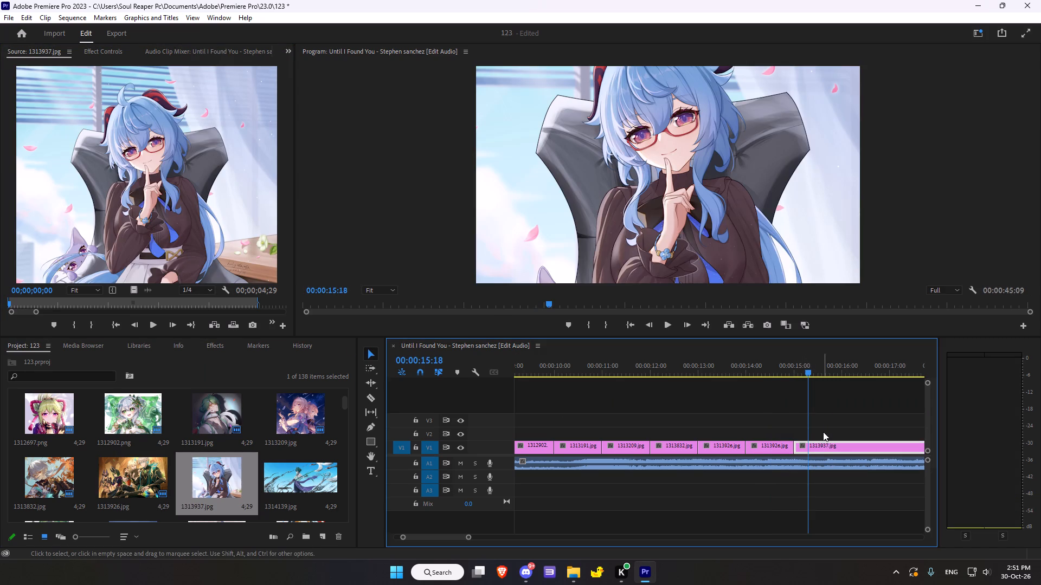
Set the 1313937.jpg clip's duration on V1 to 00:00:01:00 in the Clip Speed / Duration settings.
key(ctrl+r)
click(540, 255)
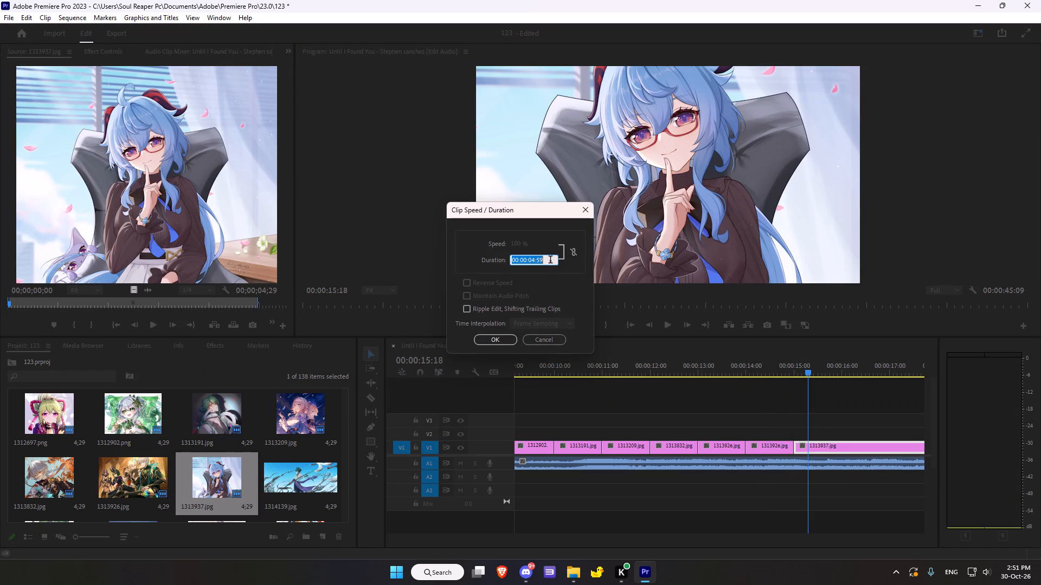
click(550, 261)
key(BackSpace)
key(BackSpace)
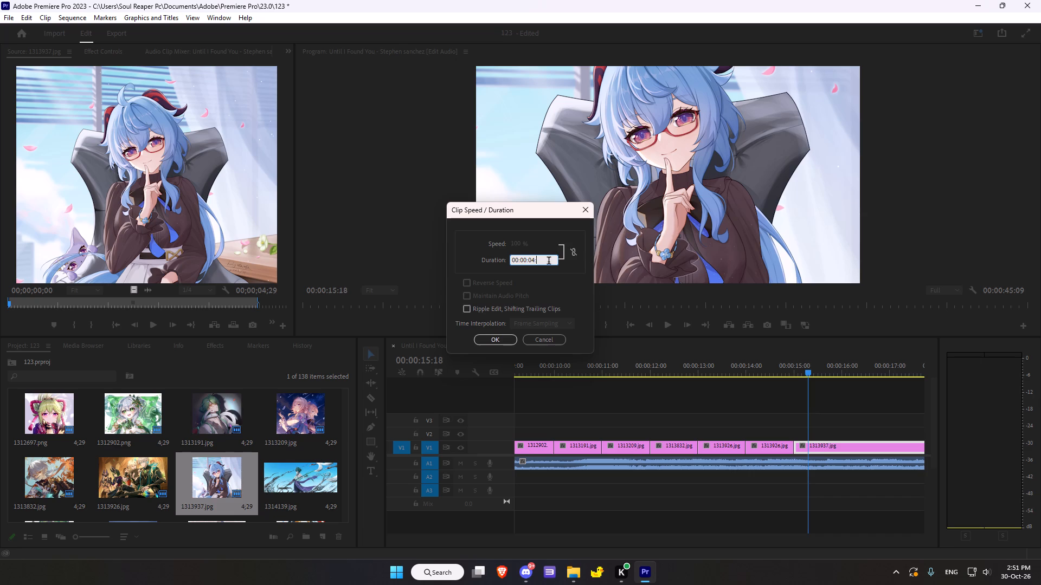
key(0)
key(0)
key(Left)
key(Left)
key(Left)
key(BackSpace)
key(1)
key(Return)
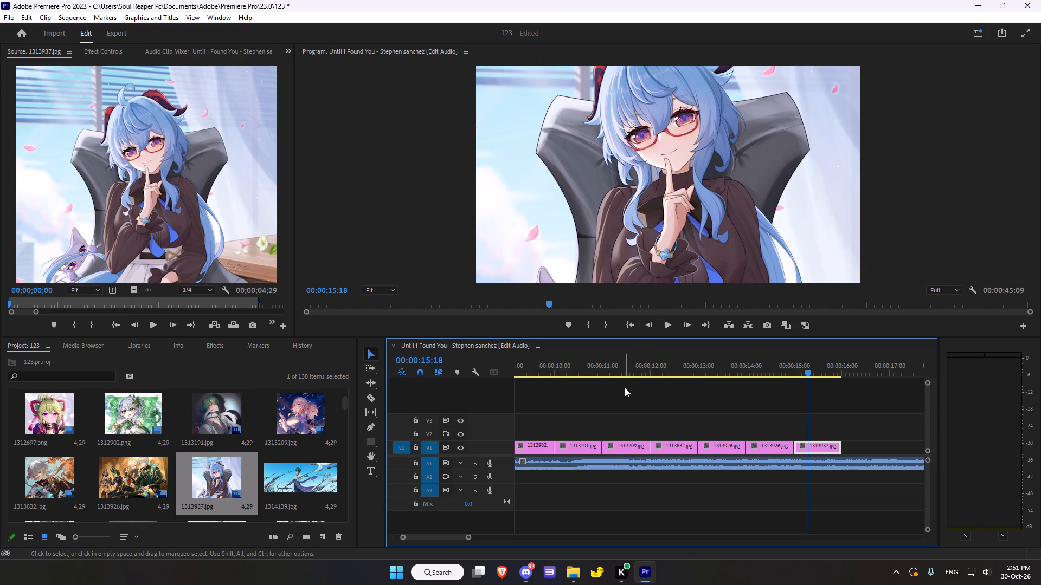
Load 1314139.jpg in the Source monitor, place it on V1 directly after the 1313937.jpg clip, and move the playhead onto it.
double_click(312, 477)
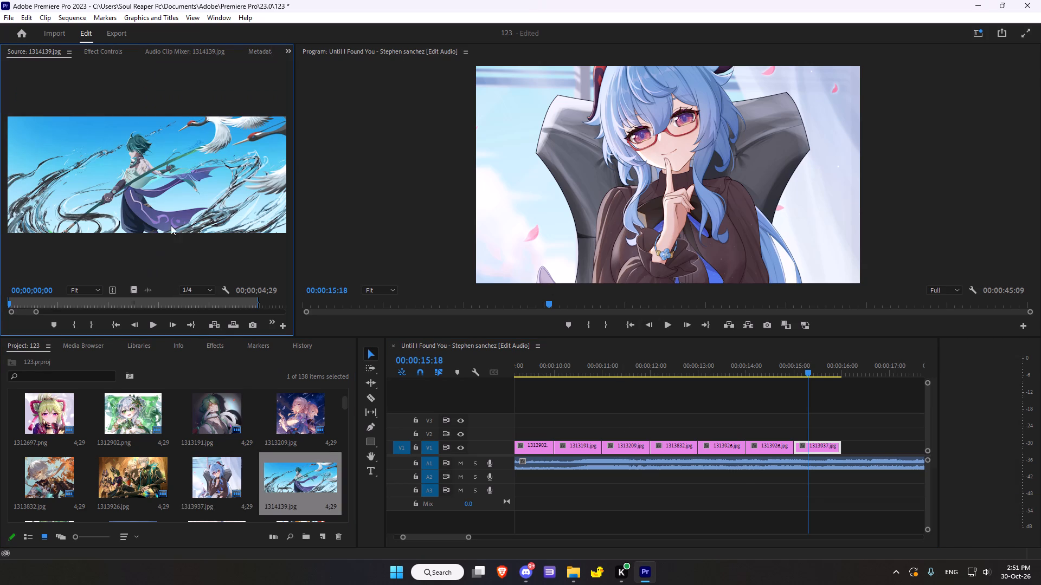
drag(185, 175, 843, 450)
scroll(823, 424, down, 8)
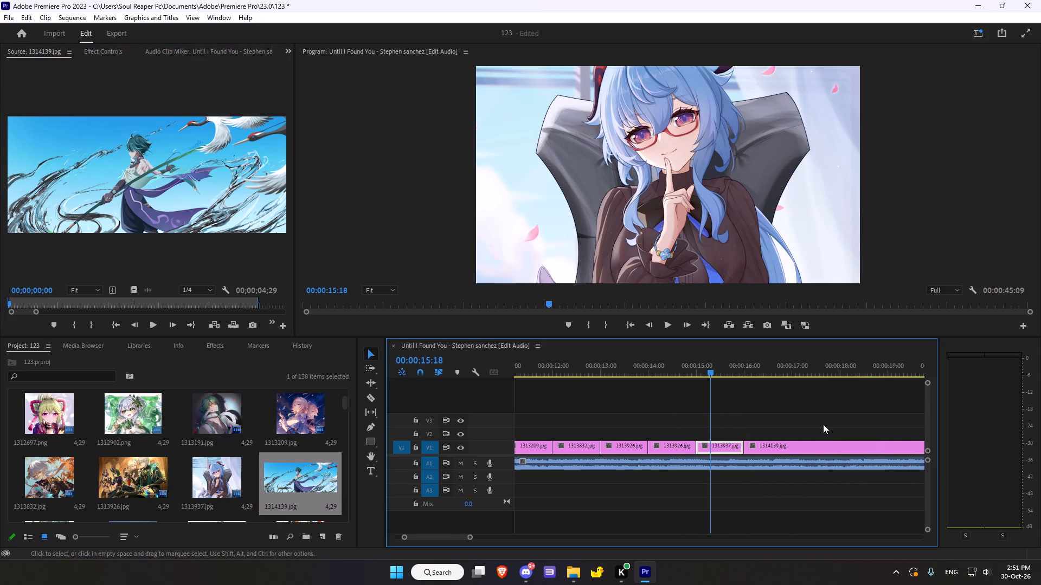
scroll(823, 424, down, 2)
click(699, 370)
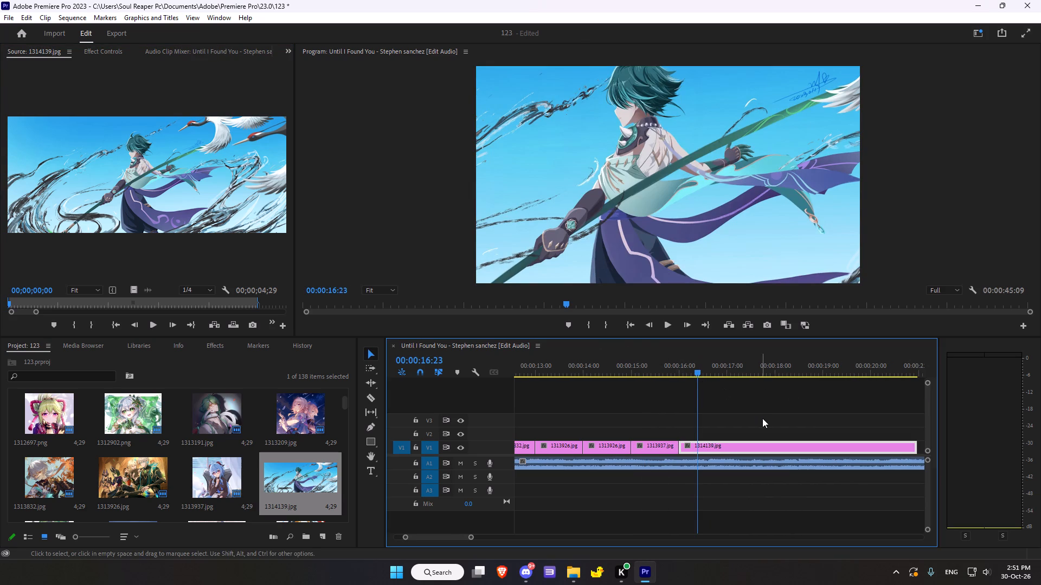
Set the 1314139.jpg clip's duration on V1 to 00:00:01:00 in the Clip Speed / Duration settings.
key(ctrl+r)
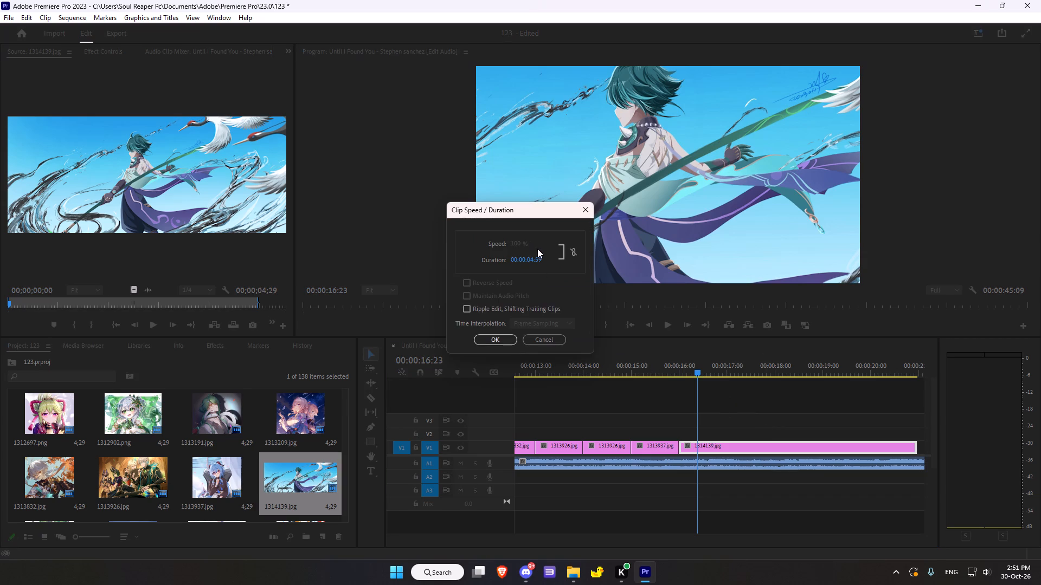
click(540, 256)
key(Right)
key(BackSpace)
key(BackSpace)
text(00)
key(Left)
key(Left)
key(Left)
key(BackSpace)
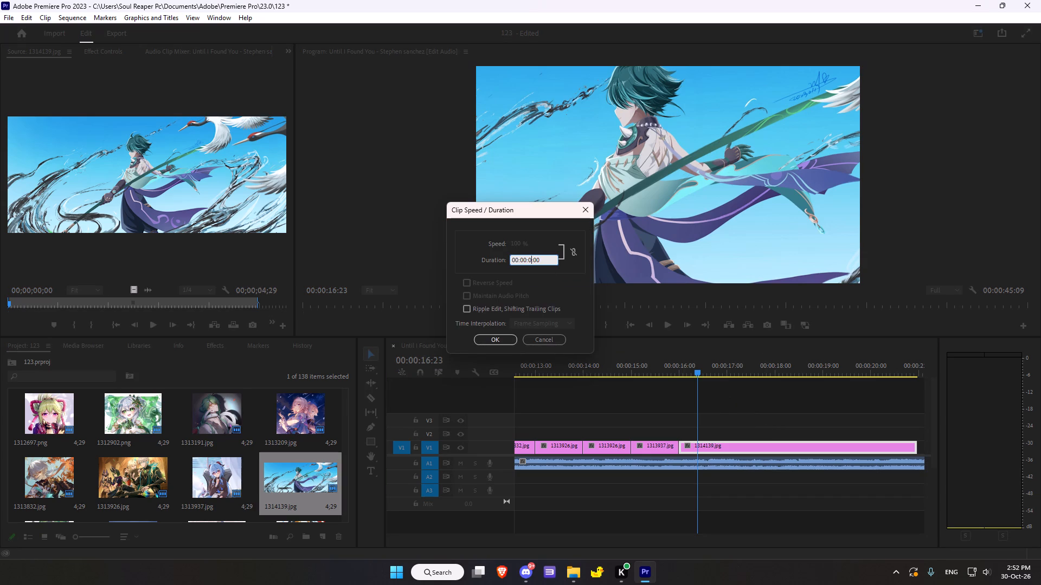
key(1)
key(Return)
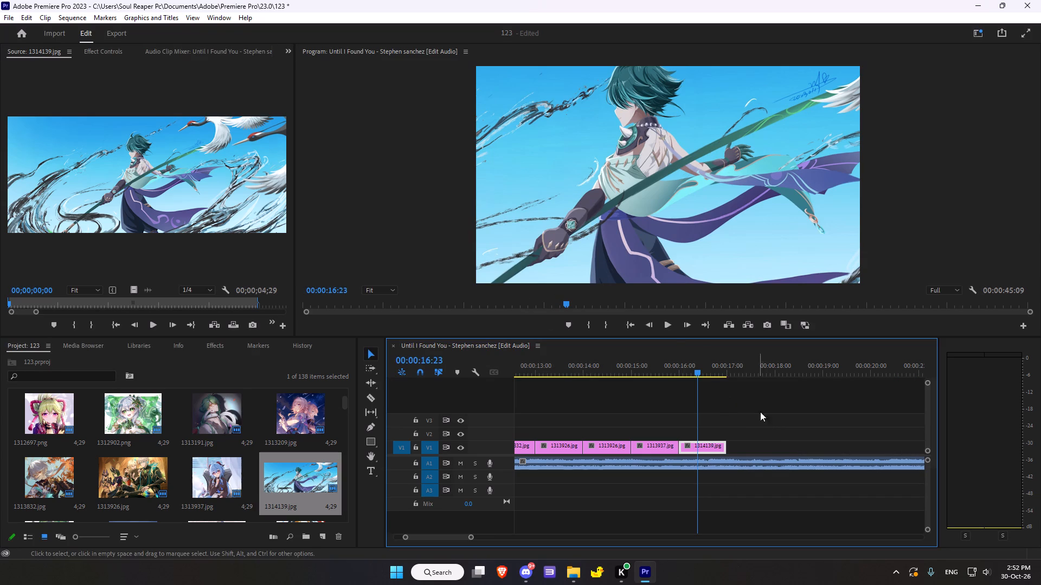
Load 1314140.jpg in the Source monitor and place it on V1 directly after the 1314139.jpg clip.
click(732, 366)
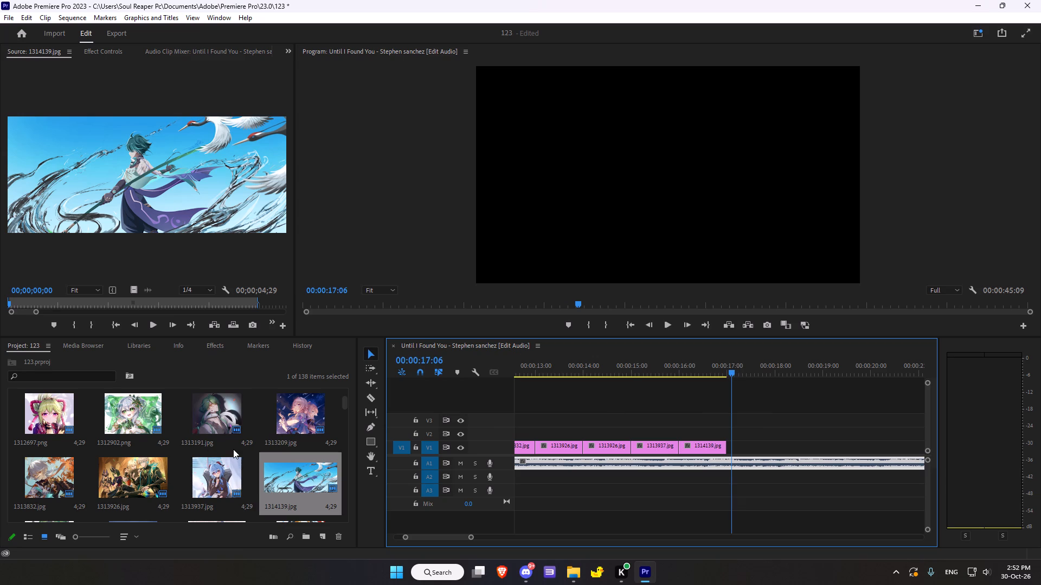
scroll(233, 449, down, 2)
scroll(164, 442, up, 1)
double_click(59, 468)
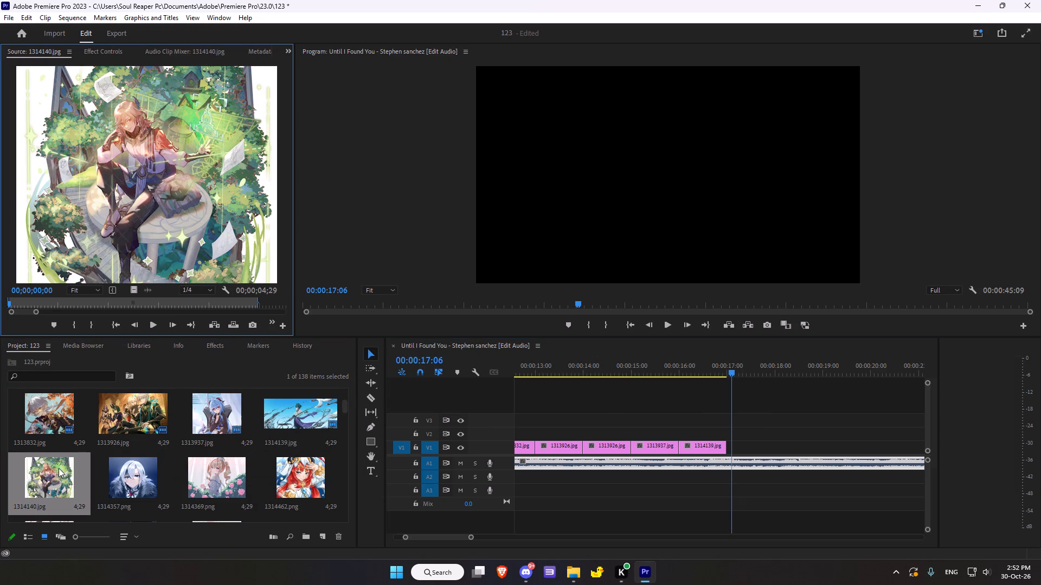
drag(139, 216, 726, 444)
Set the 1314140.jpg clip's duration on V1 to 00:00:01:00 in the Clip Speed / Duration settings.
click(760, 445)
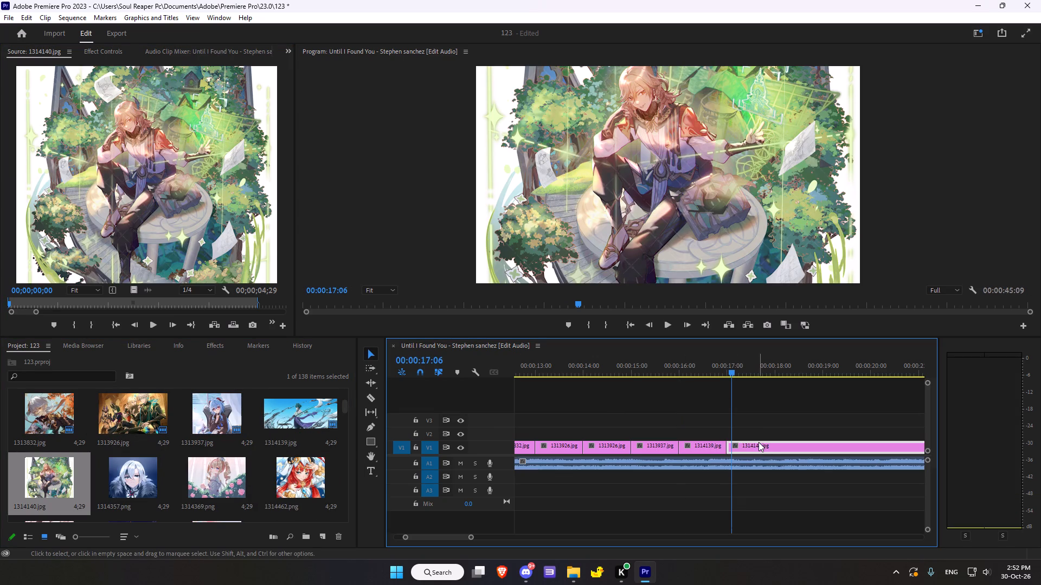
key(ctrl+r)
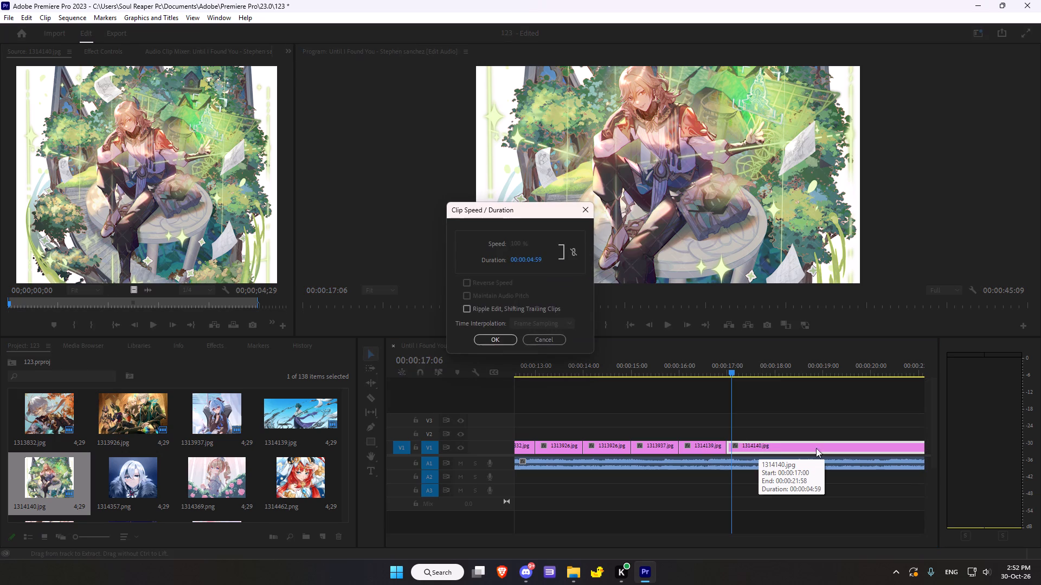
click(537, 258)
key(Right)
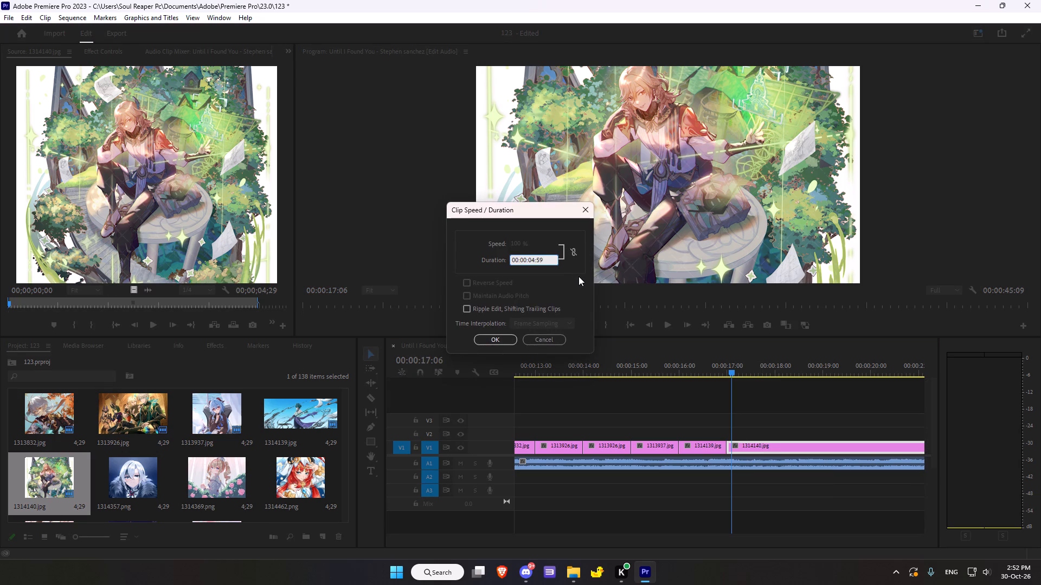
key(BackSpace)
key(BackSpace)
text(00)
key(Left)
key(Left)
key(Left)
key(BackSpace)
key(1)
key(Return)
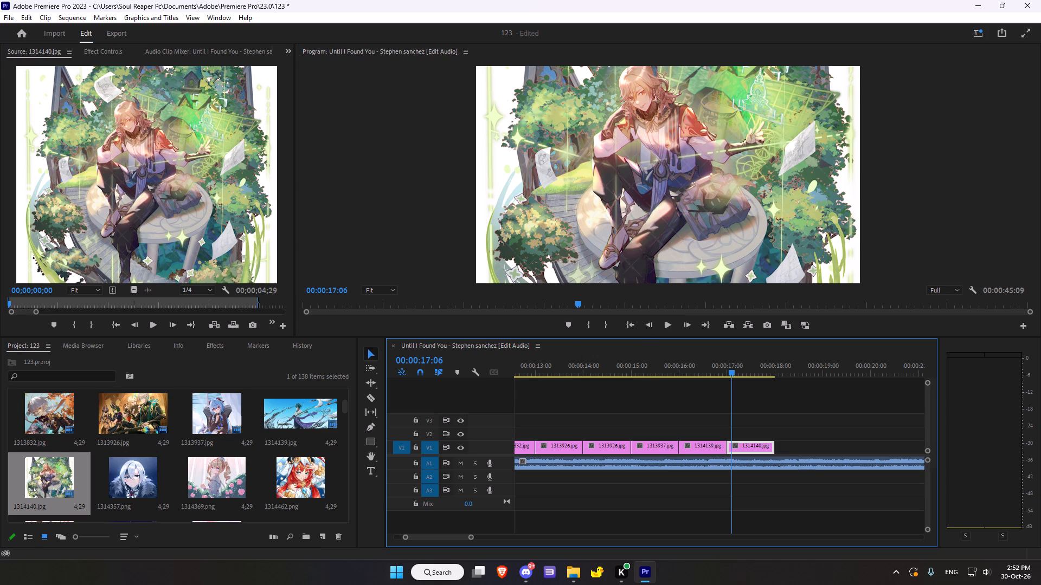
Load 1314357.png in the Source monitor, place it on V1 directly after the 1314140.jpg clip, and move the playhead onto it.
double_click(154, 483)
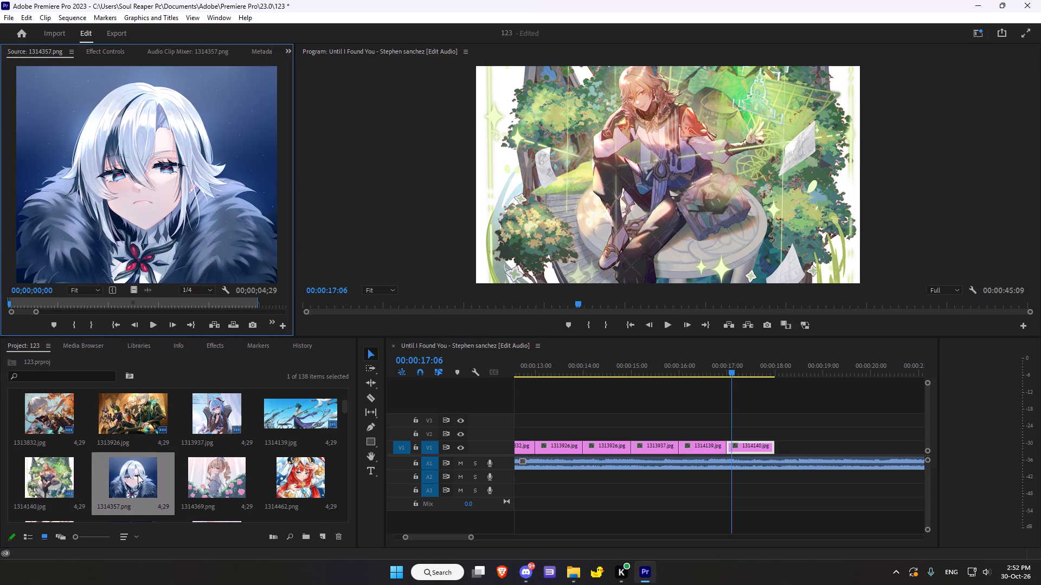
drag(166, 223, 781, 457)
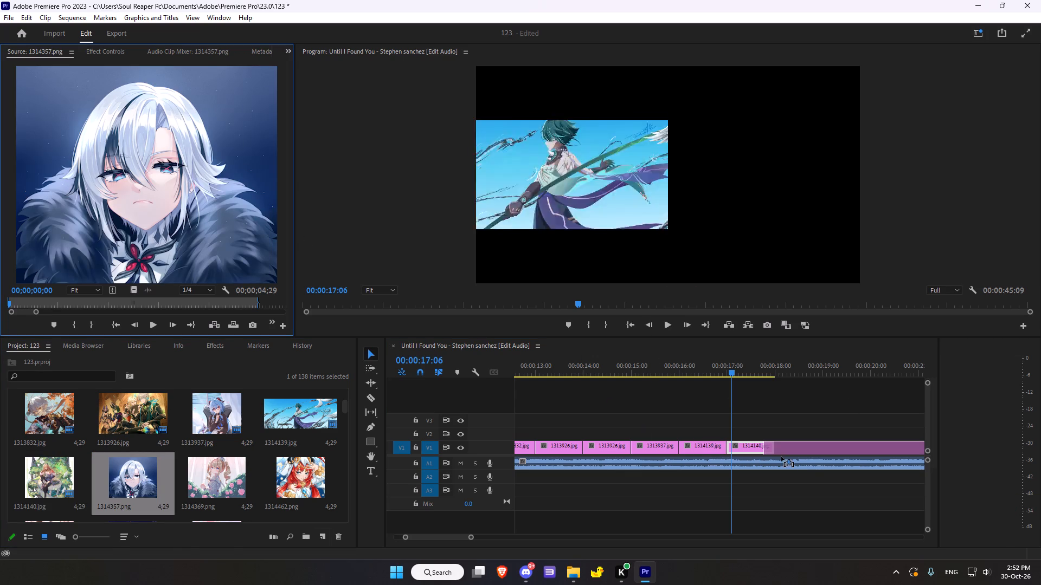
drag(781, 457, 779, 456)
click(799, 370)
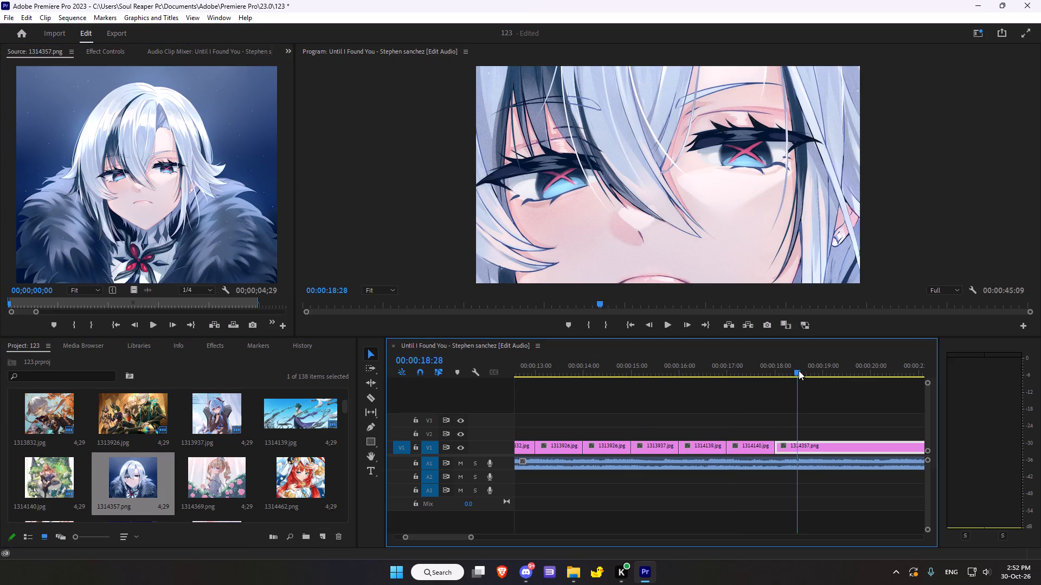
Set the 1314357.png clip's duration on V1 to 00:00:01:00 in the Clip Speed / Duration settings.
key(ctrl+r)
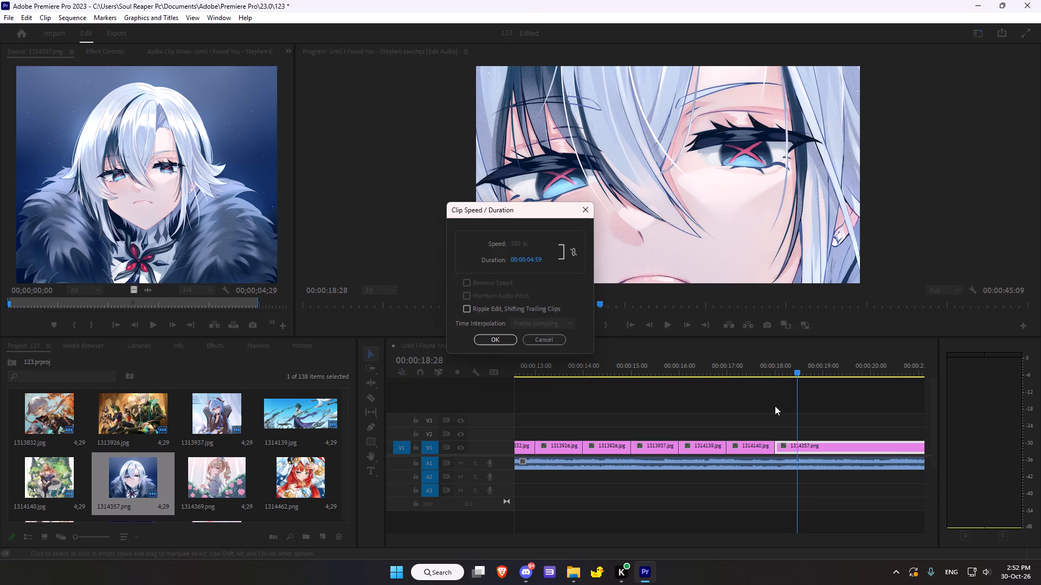
click(543, 262)
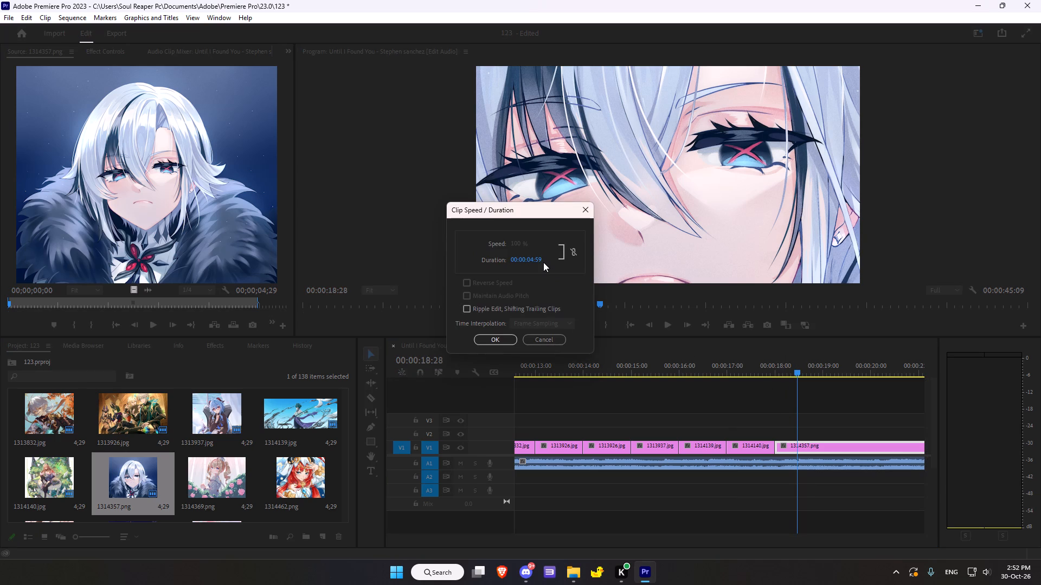
click(536, 259)
key(Right)
key(BackSpace)
key(BackSpace)
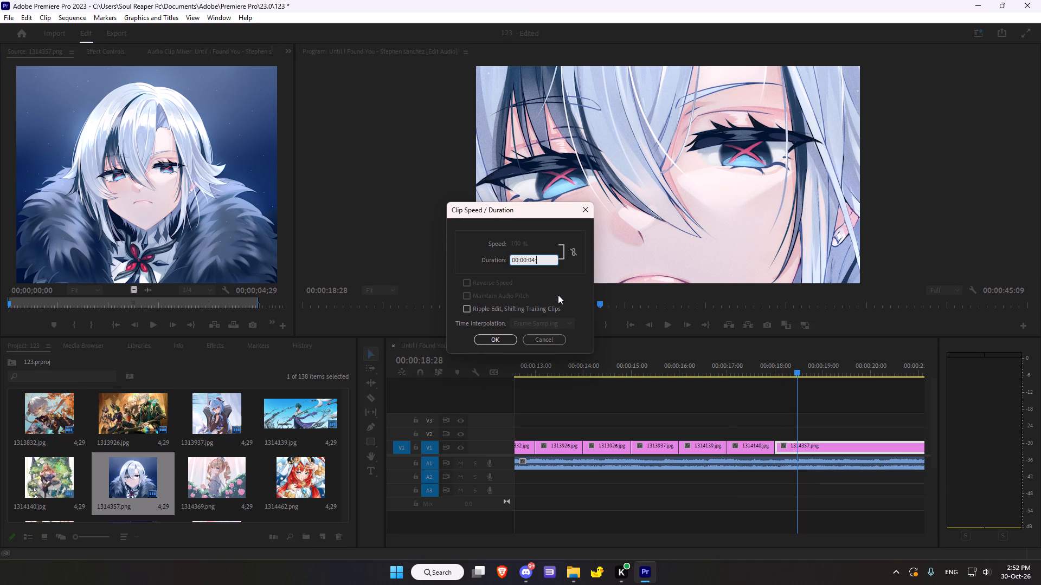
text(00)
key(Left)
key(Left)
key(Left)
key(BackSpace)
key(1)
key(Return)
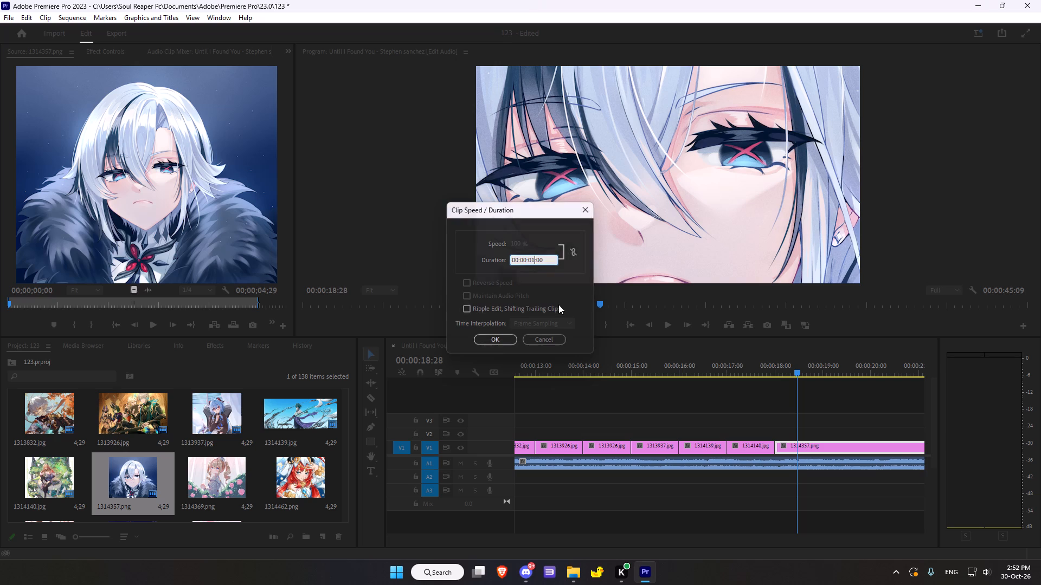
double_click(246, 469)
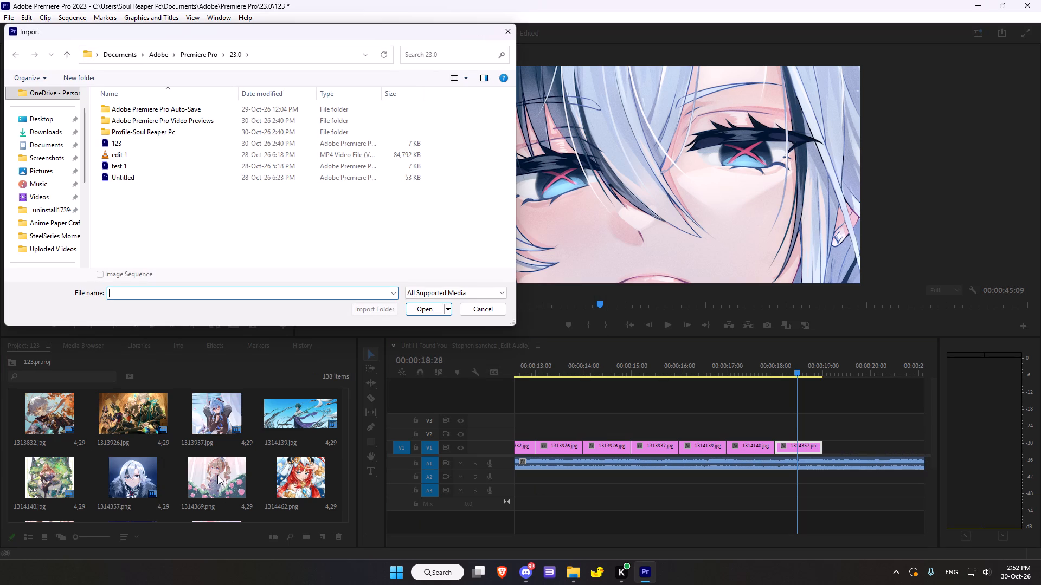
click(484, 314)
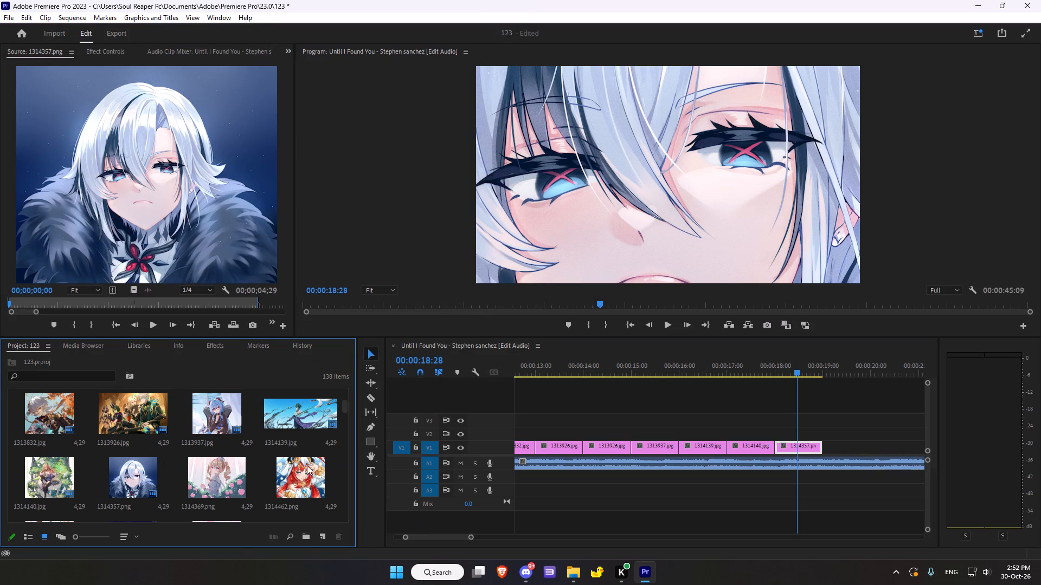
Load 1314369.png in the Source monitor, place it on V1 directly after the 1314357.png clip, and move the playhead onto it.
click(141, 485)
double_click(216, 481)
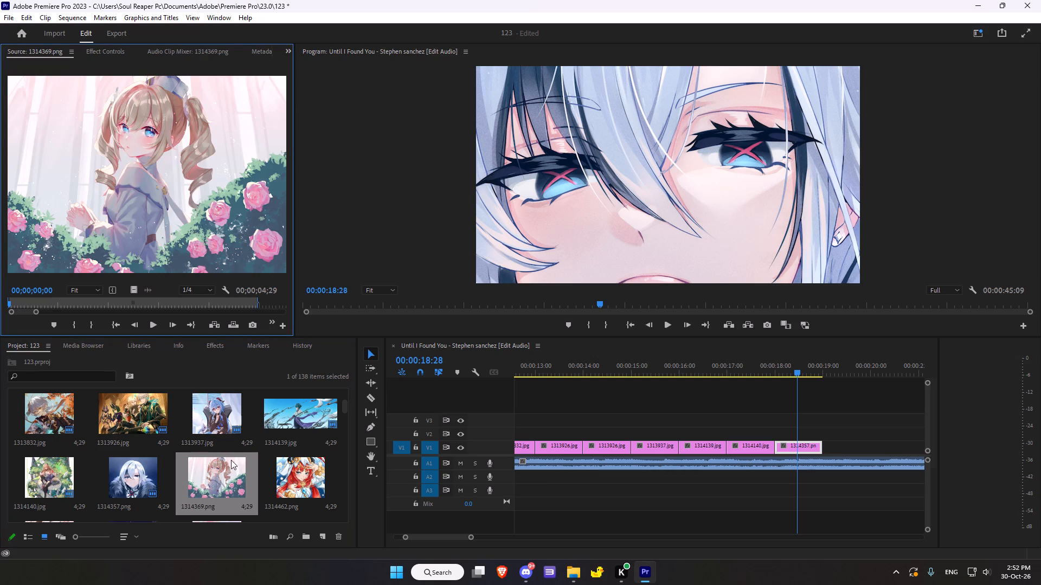
drag(181, 181, 826, 455)
scroll(734, 489, down, 4)
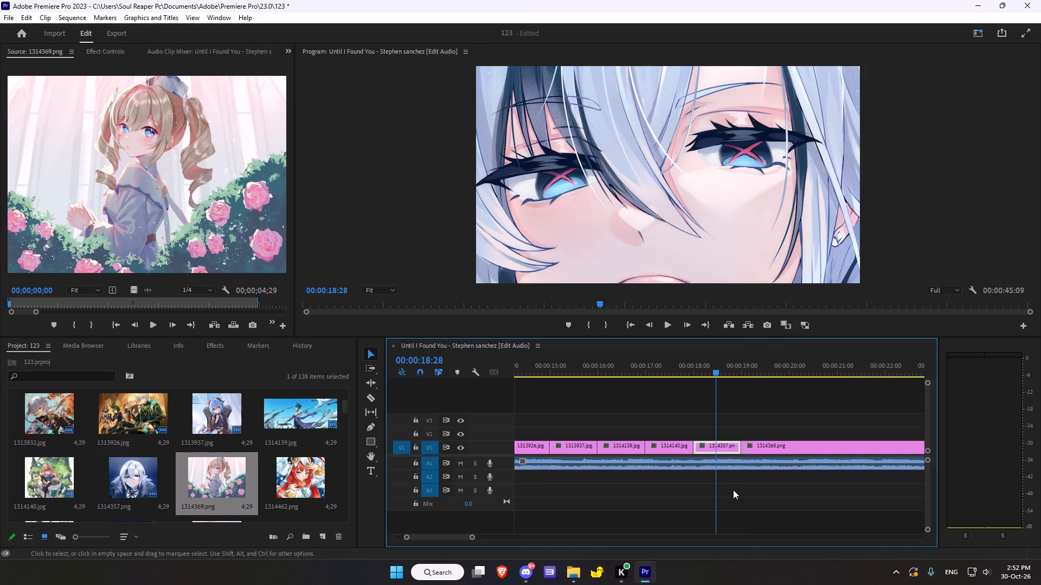
scroll(733, 490, down, 7)
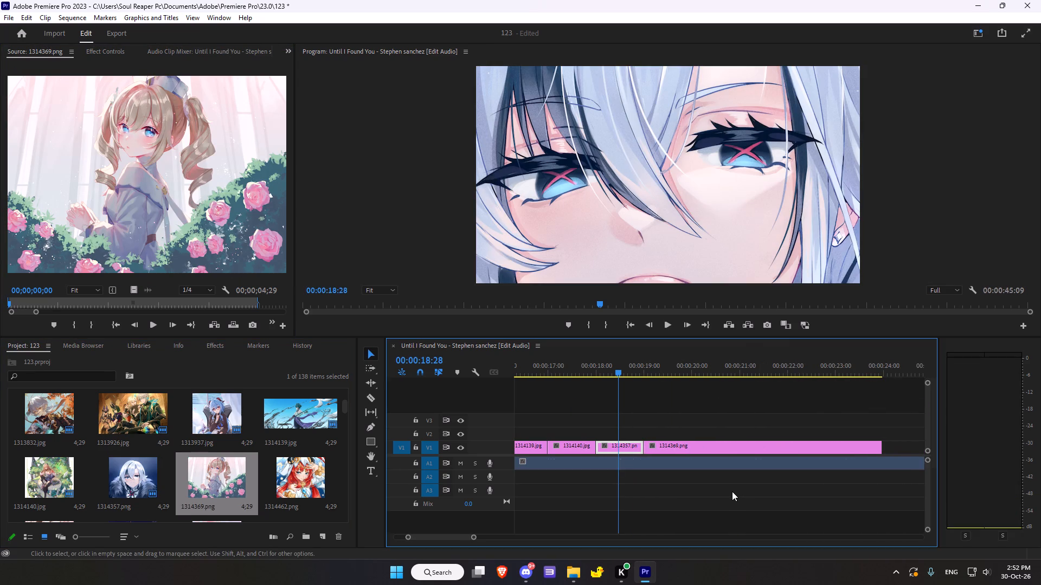
click(673, 366)
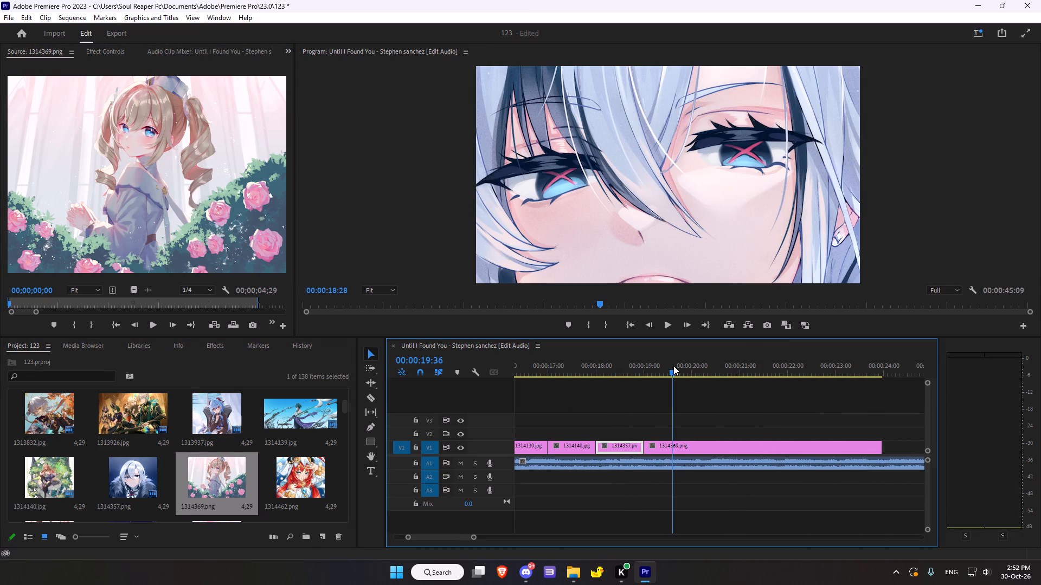
drag(641, 182, 644, 217)
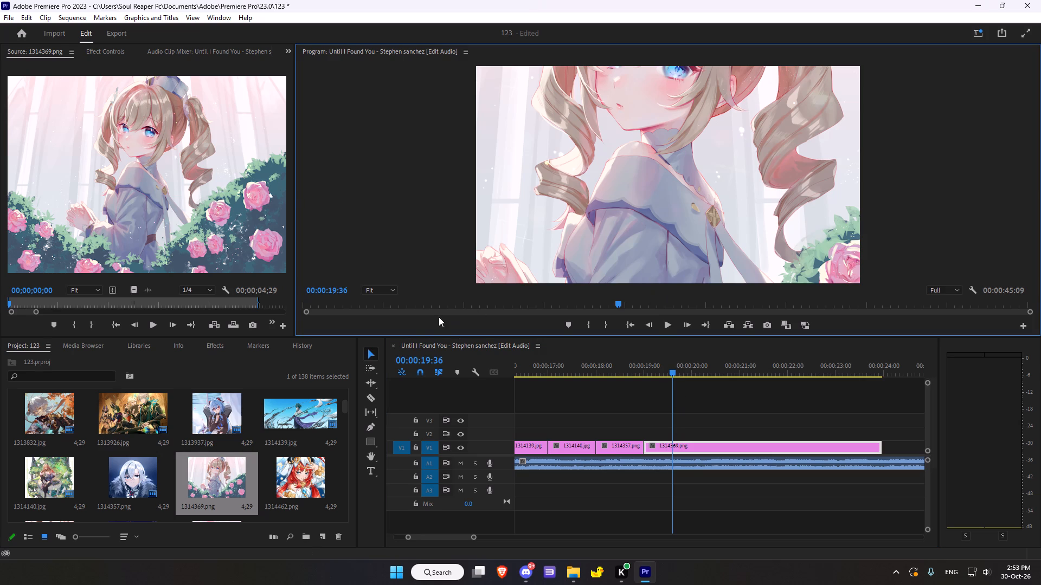
drag(672, 130, 692, 259)
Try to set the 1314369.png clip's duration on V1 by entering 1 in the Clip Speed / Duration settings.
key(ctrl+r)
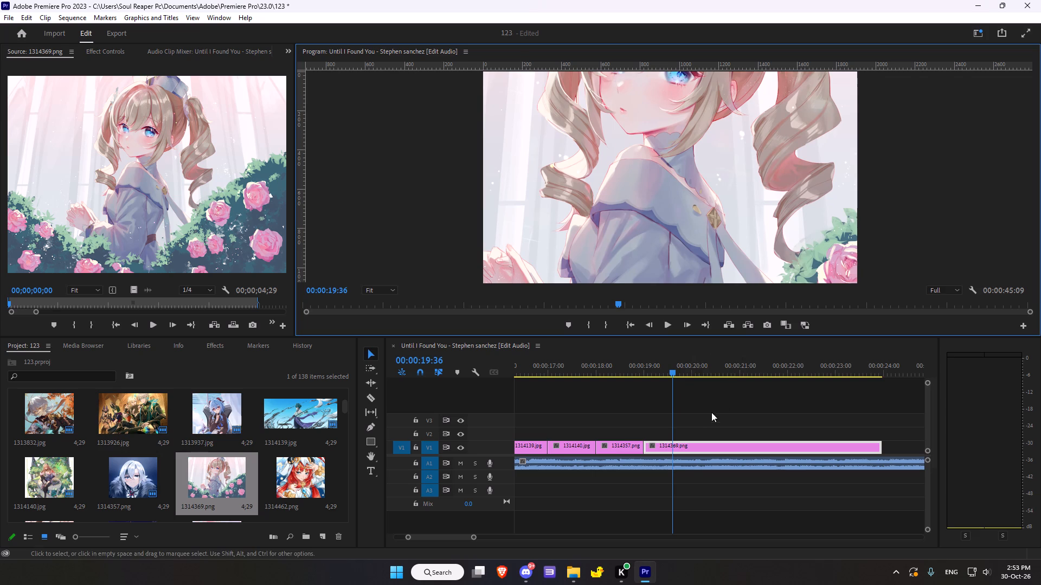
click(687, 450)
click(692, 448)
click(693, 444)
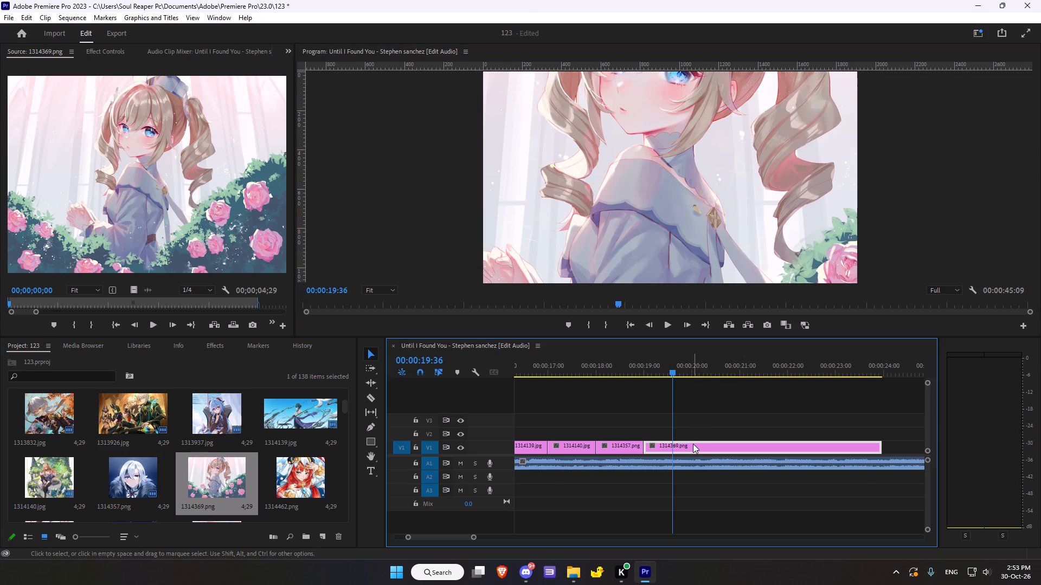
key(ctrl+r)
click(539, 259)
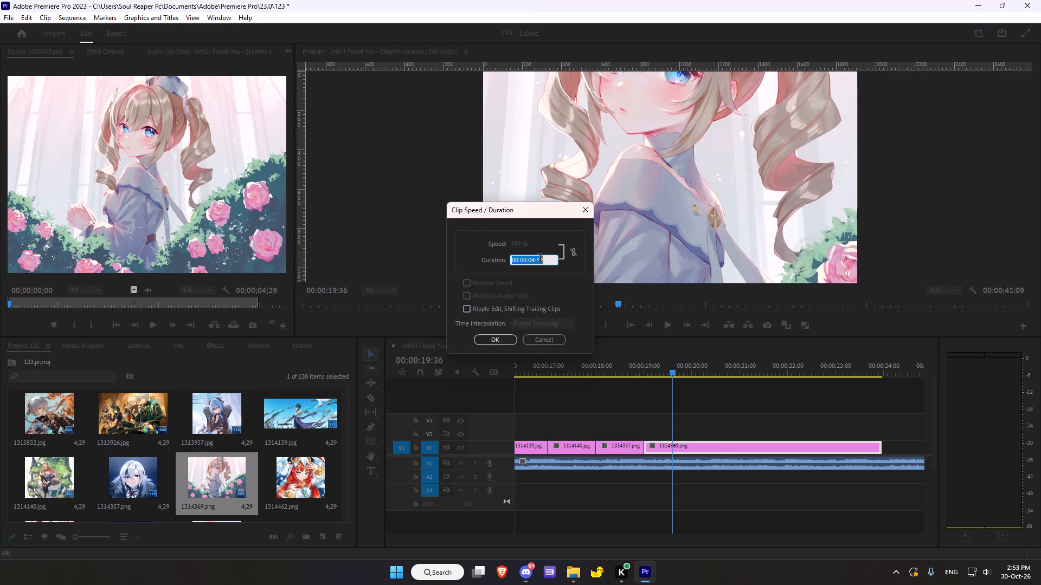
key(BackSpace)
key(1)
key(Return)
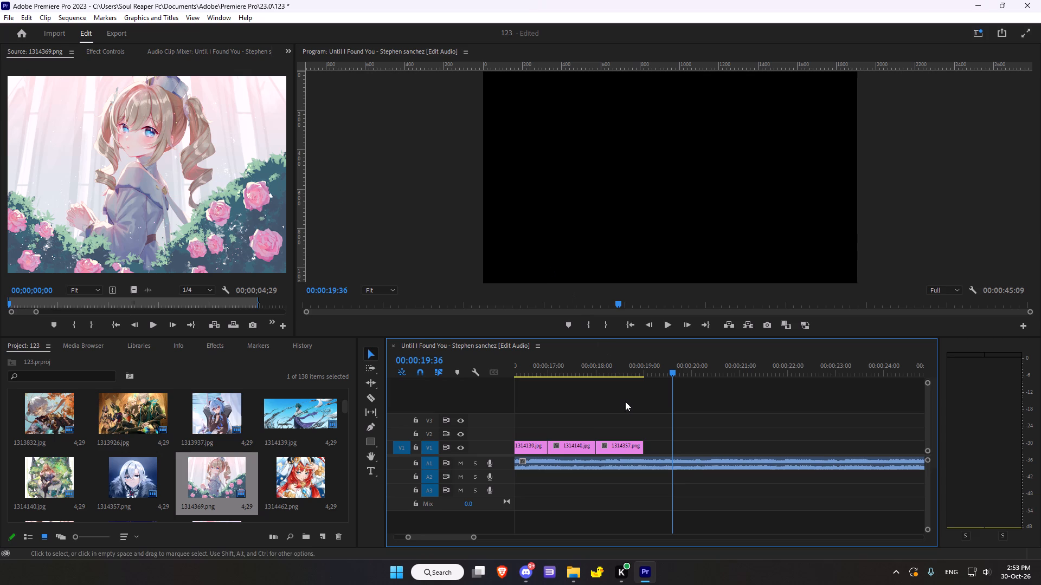
Place 1314369.png from the Source monitor on V1 again, directly after the 1314357.png clip, and move the playhead onto it.
drag(172, 174, 644, 452)
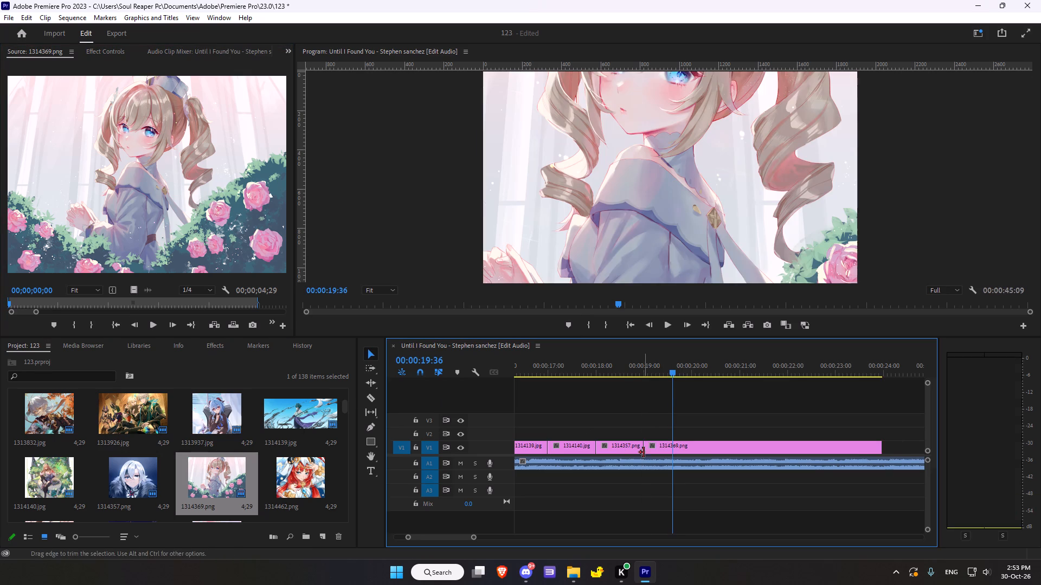
click(612, 360)
click(666, 368)
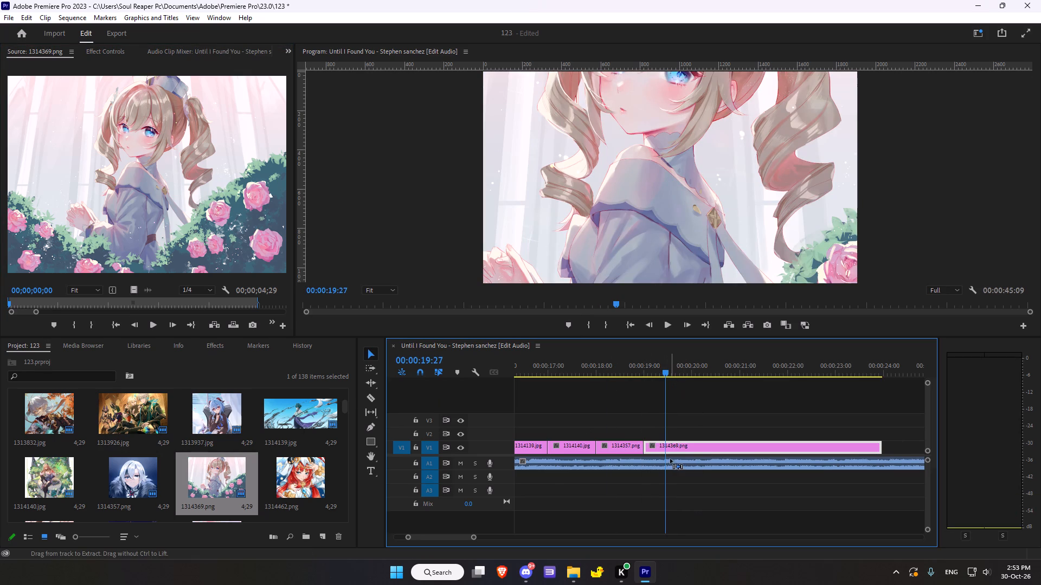
Set the 1314369.png clip's duration on V1 to 00:00:01:00 in the Clip Speed / Duration settings.
key(ctrl+r)
click(539, 256)
key(Right)
key(BackSpace)
key(BackSpace)
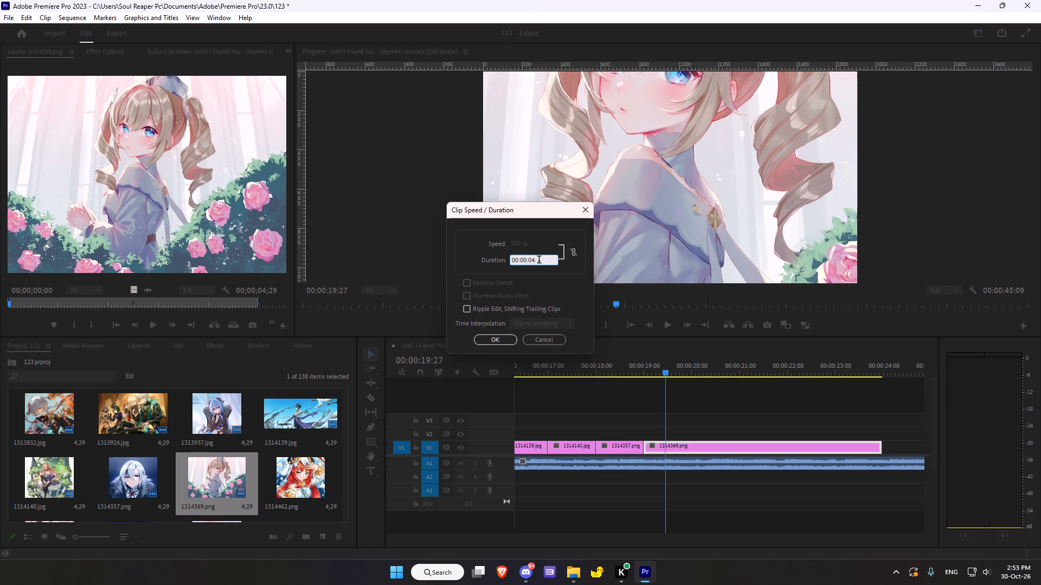
text(00)
key(Left)
key(Left)
key(Left)
key(BackSpace)
text(21)
key(BackSpace)
key(Return)
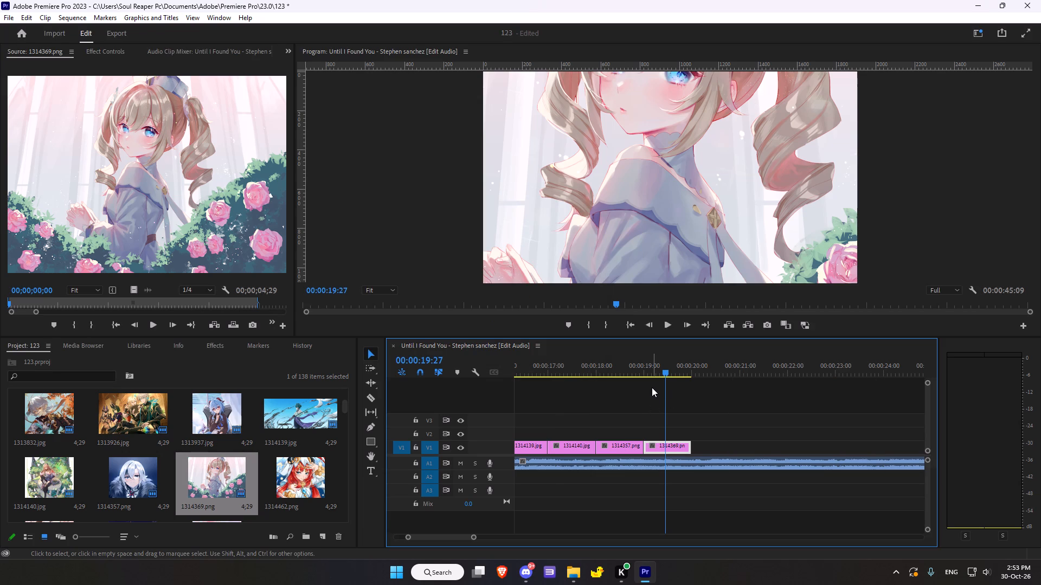
Load 1314462.png in the Source monitor, place it on V1 directly after the 1314369.png clip, and move the playhead onto it.
double_click(293, 481)
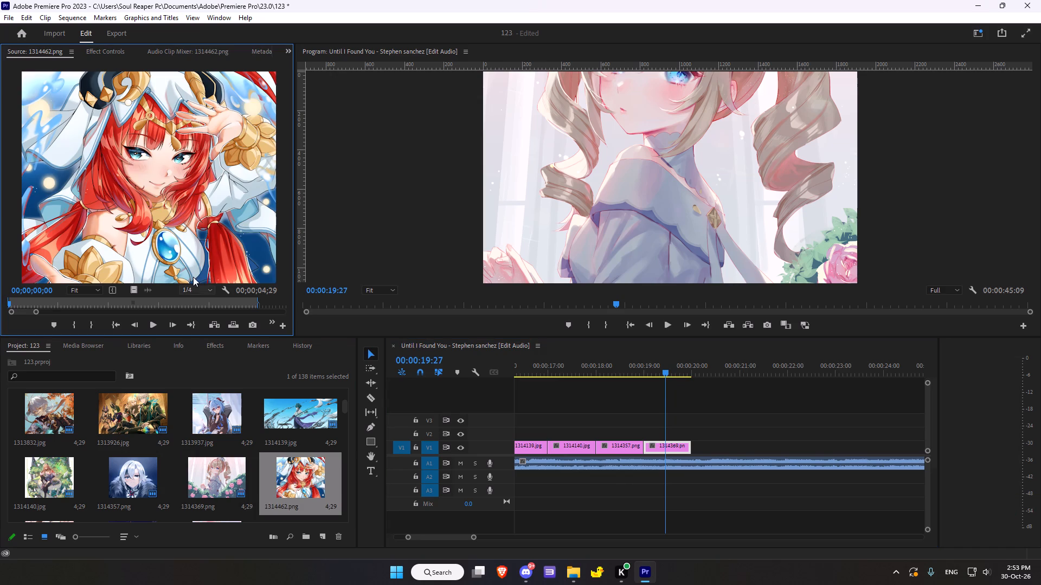
drag(189, 239, 693, 447)
scroll(692, 438, down, 7)
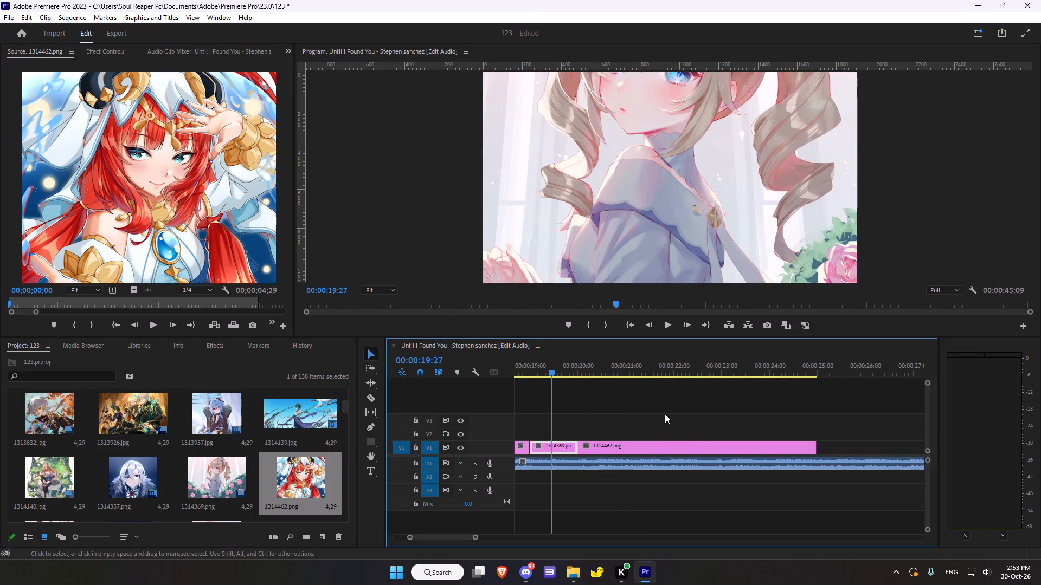
click(578, 360)
click(599, 363)
click(612, 368)
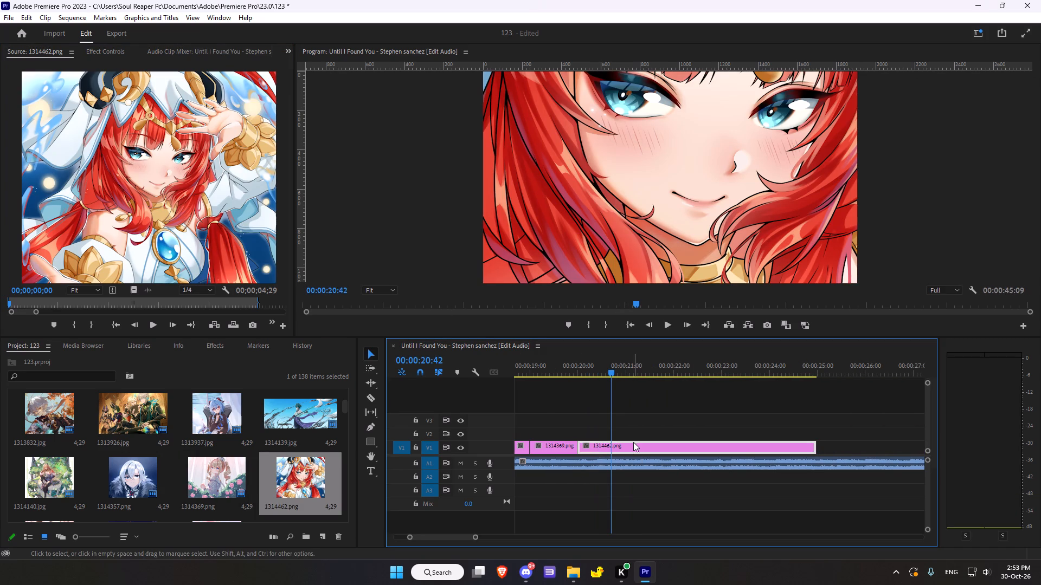
Set the 1314462.png clip's duration on V1 to 00:00:01:00 in the Clip Speed / Duration settings.
key(ctrl+r)
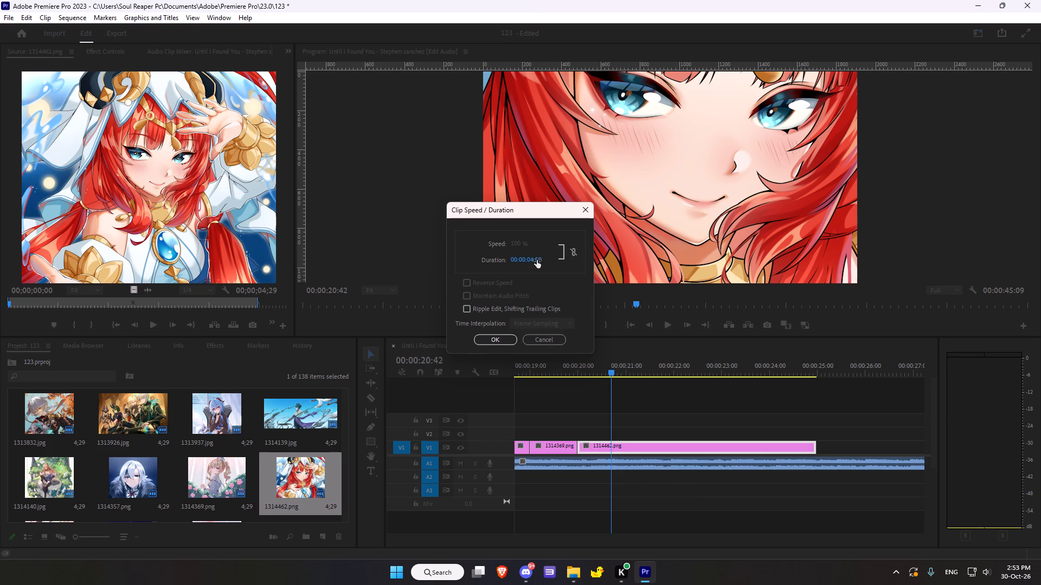
click(537, 260)
key(Right)
key(BackSpace)
key(BackSpace)
text(00)
key(Left)
key(Left)
key(Left)
key(BackSpace)
key(2)
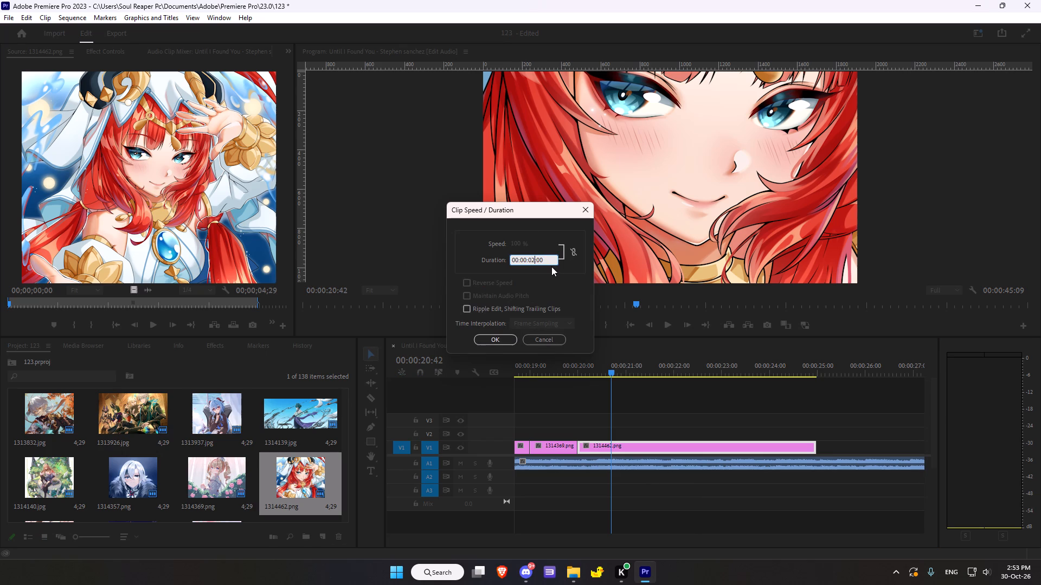
key(BackSpace)
key(1)
key(Return)
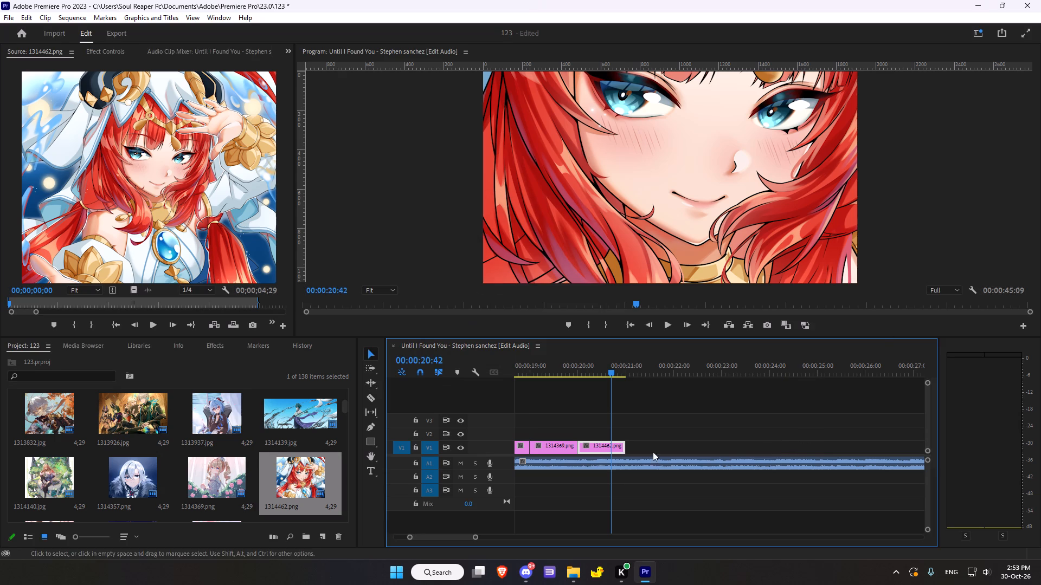
Load 1314472.png in the Source monitor, place it on V1 directly after the 1314462.png clip, and move the playhead onto it.
scroll(298, 498, down, 1)
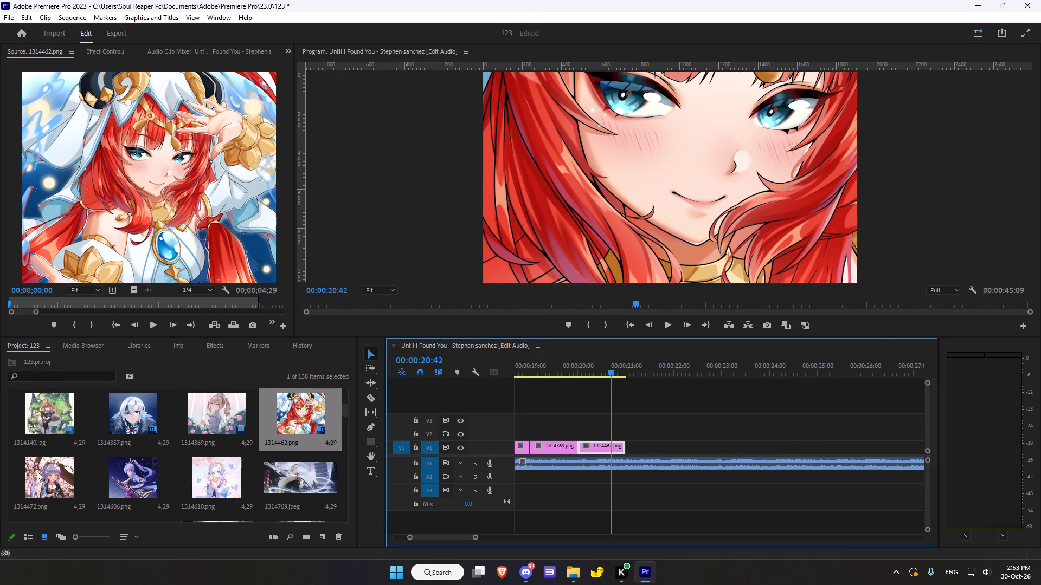
double_click(55, 470)
drag(115, 217, 629, 449)
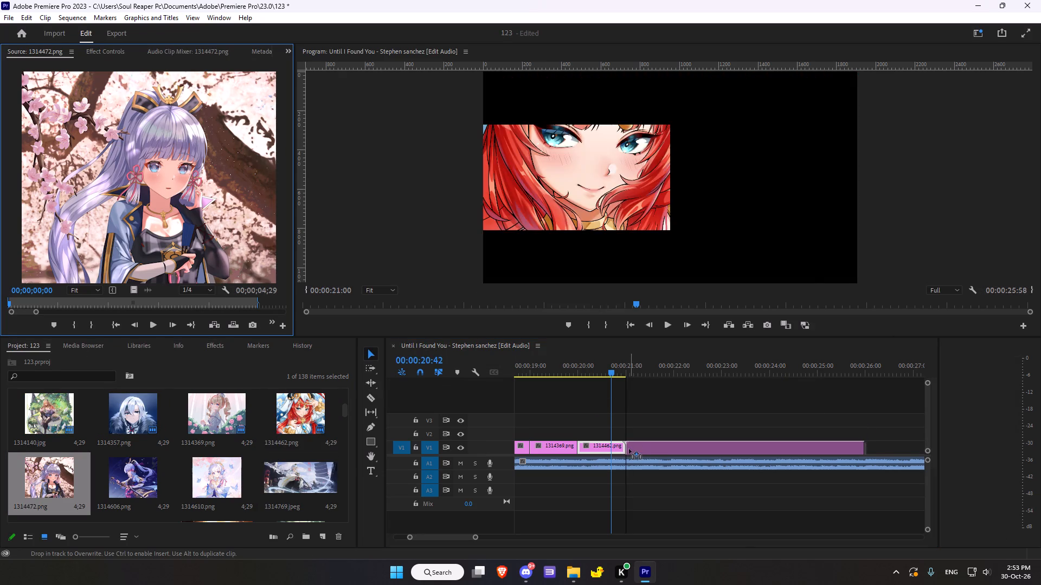
drag(629, 449, 628, 449)
click(635, 373)
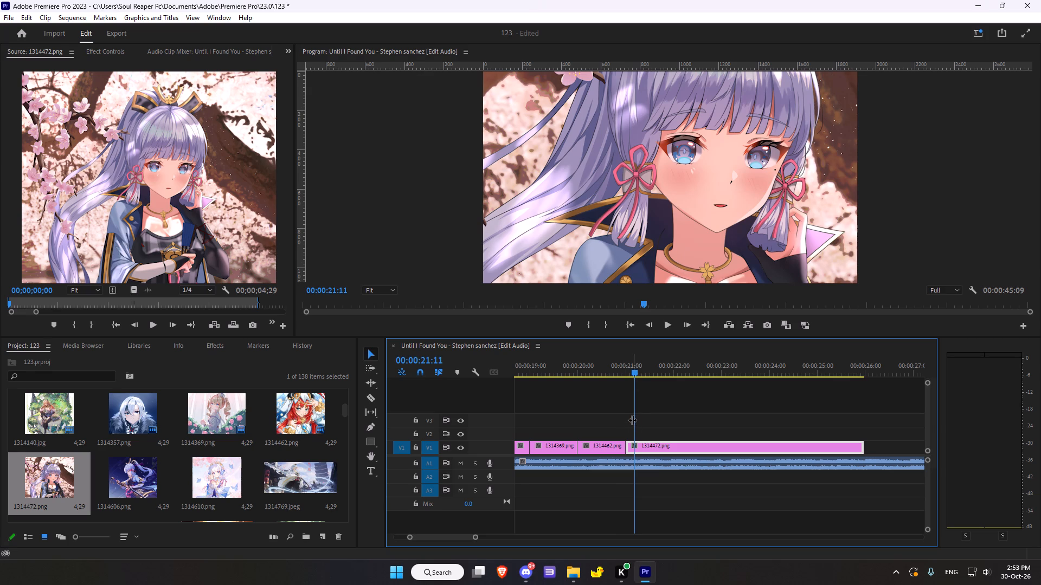
Set the 1314472.png clip's duration on V1 to 00:00:01:00 in the Clip Speed / Duration settings.
key(ctrl+r)
click(542, 258)
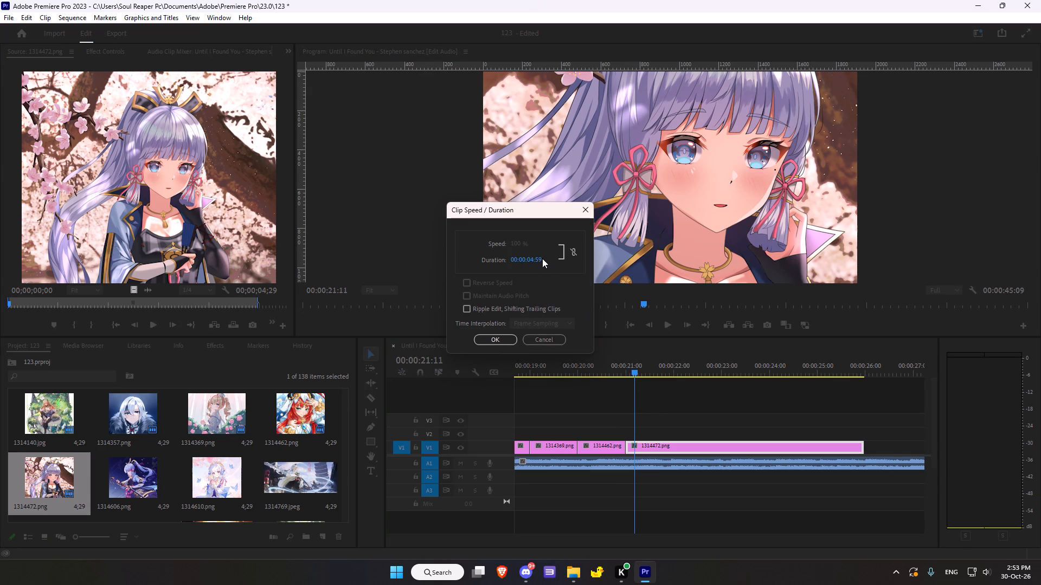
click(535, 260)
key(Right)
key(BackSpace)
key(BackSpace)
text(00)
key(Left)
key(Left)
key(Left)
key(BackSpace)
key(1)
key(Return)
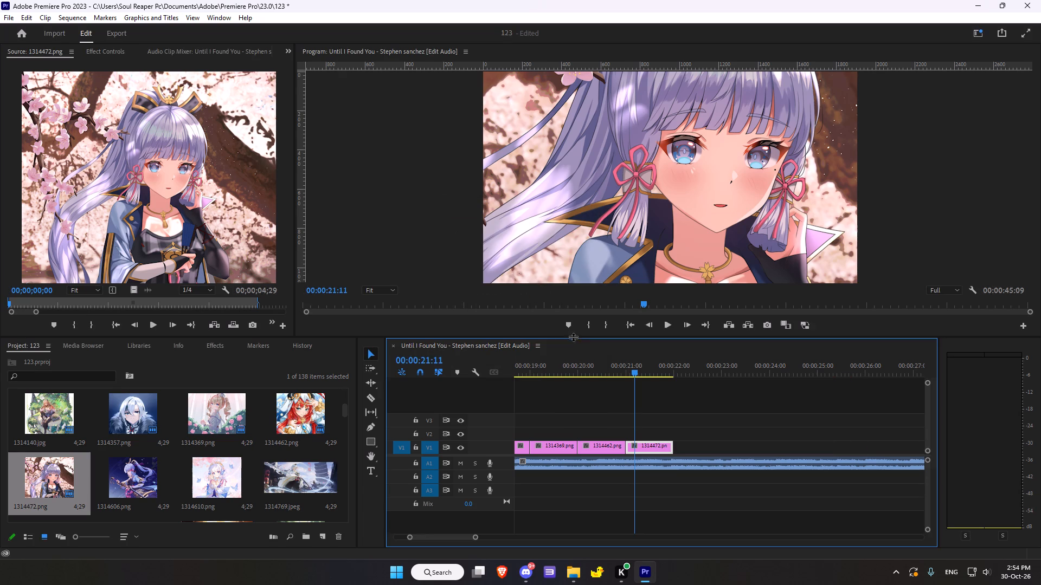
Load 1314606.png in the Source monitor, place it on V1 directly after the 1314472.png clip, and move the playhead onto it.
double_click(142, 495)
drag(209, 186, 246, 205)
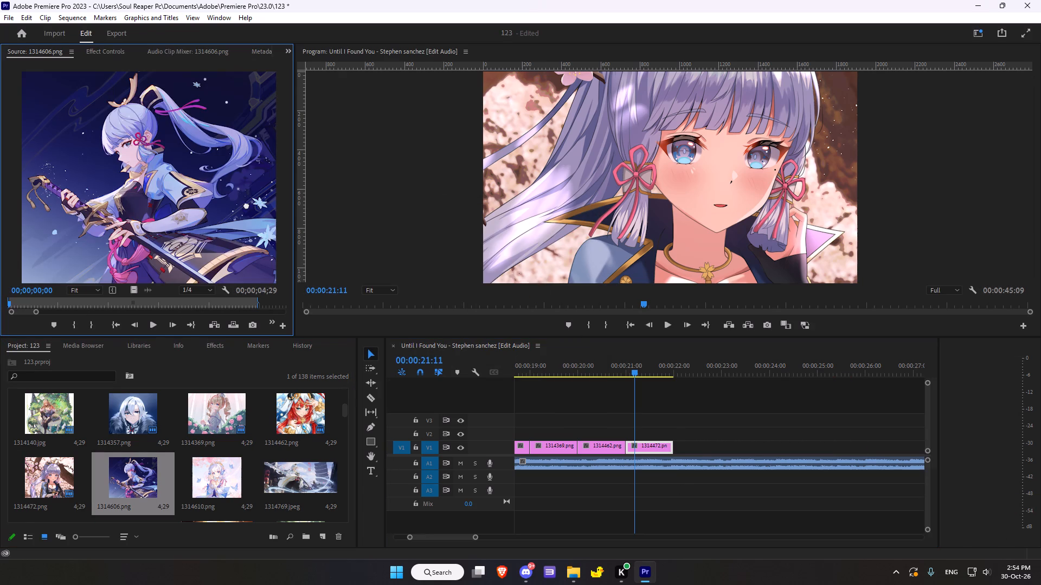
drag(246, 205, 678, 450)
scroll(652, 419, down, 7)
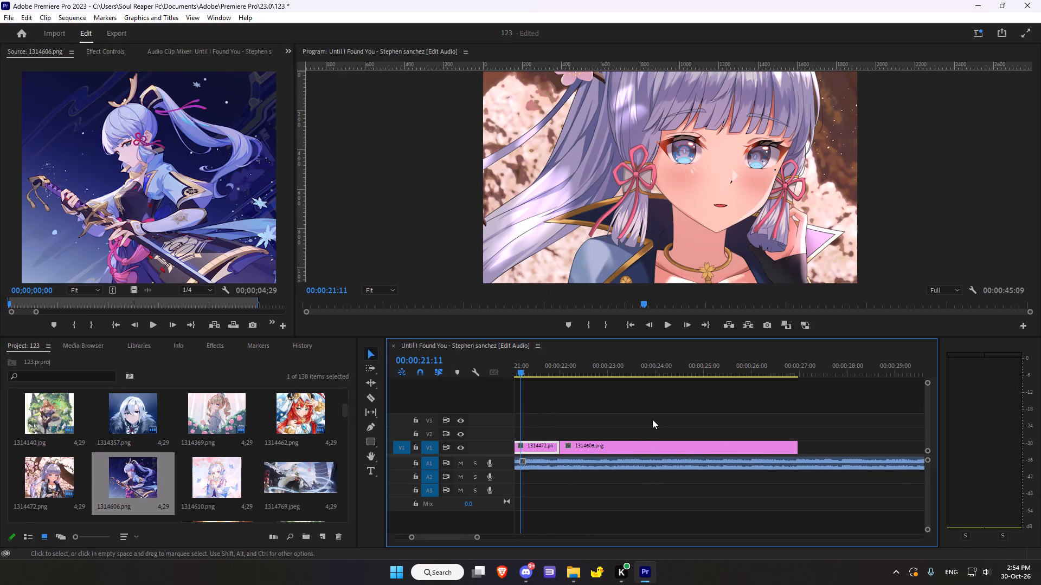
click(576, 362)
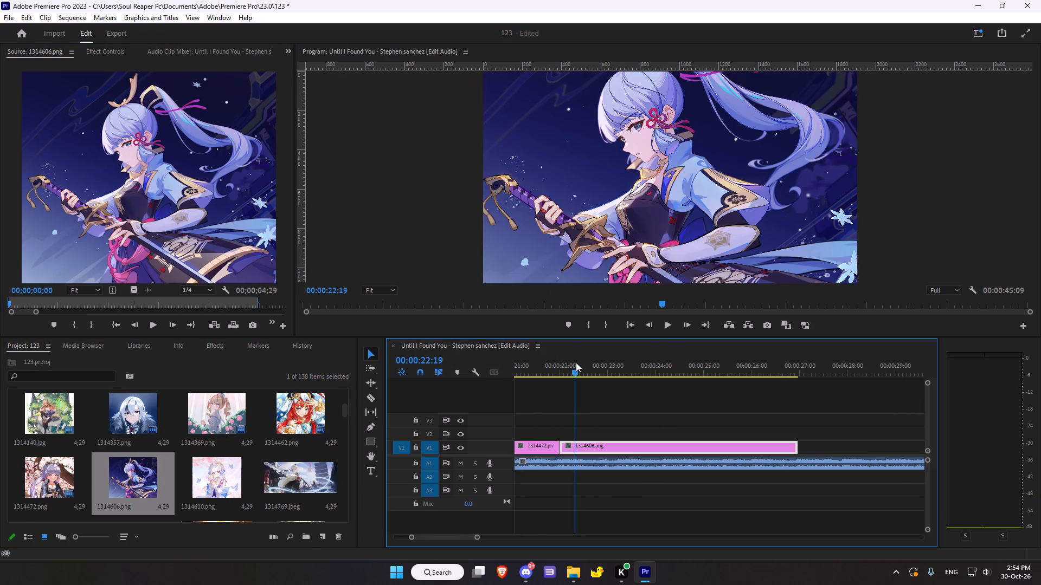
key(ctrl+f)
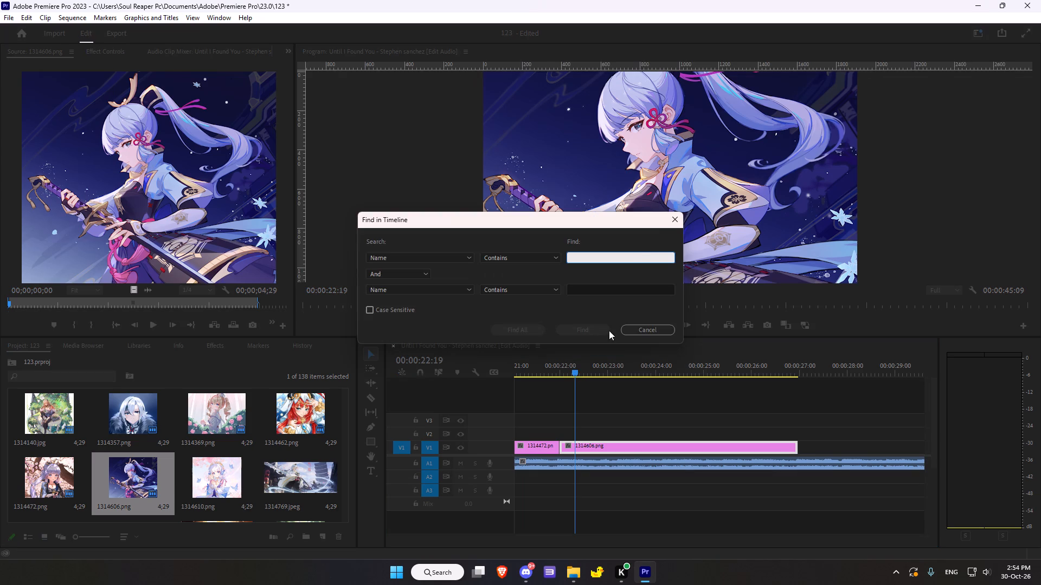
click(673, 219)
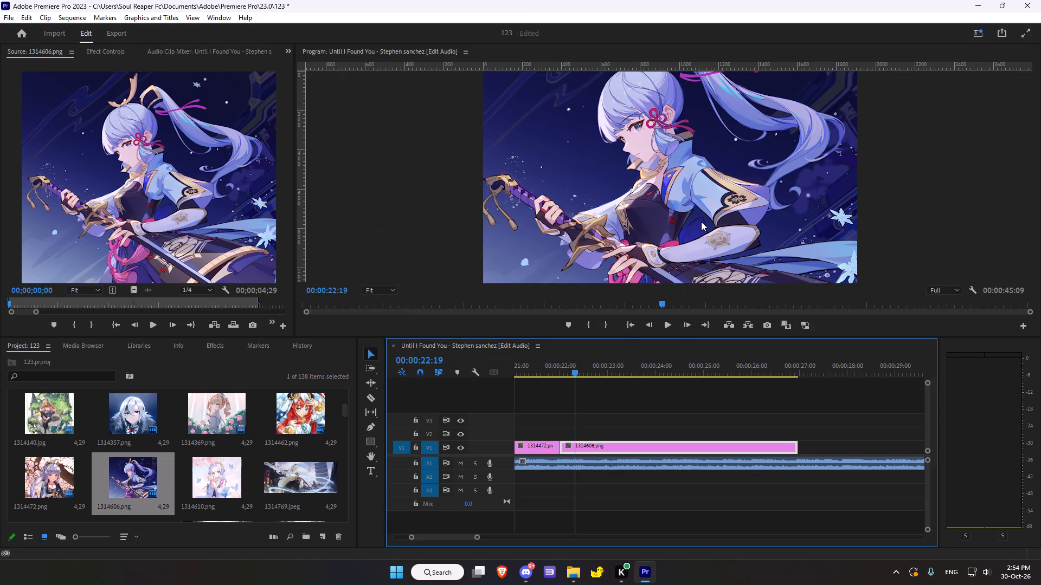
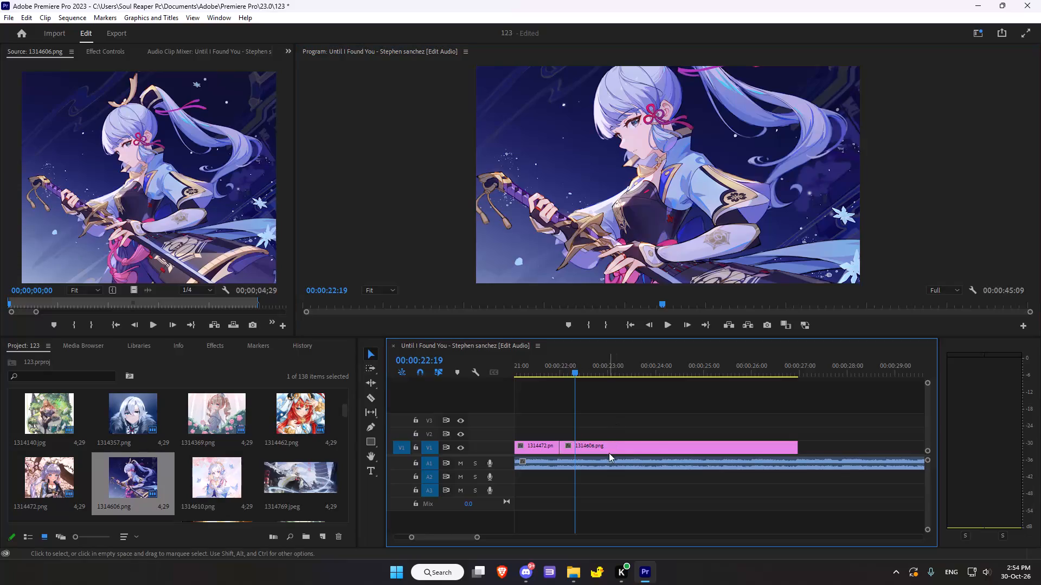
Set the 1314606.png clip's duration on V1 to 00:00:01:00 in the Clip Speed / Duration settings.
click(609, 453)
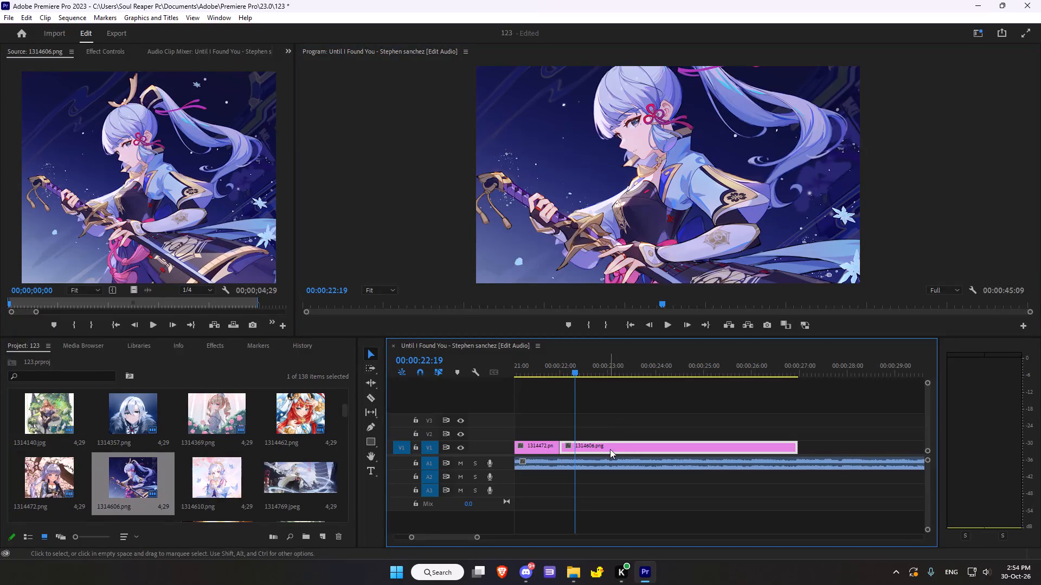
key(ctrl+r)
click(539, 258)
key(Down)
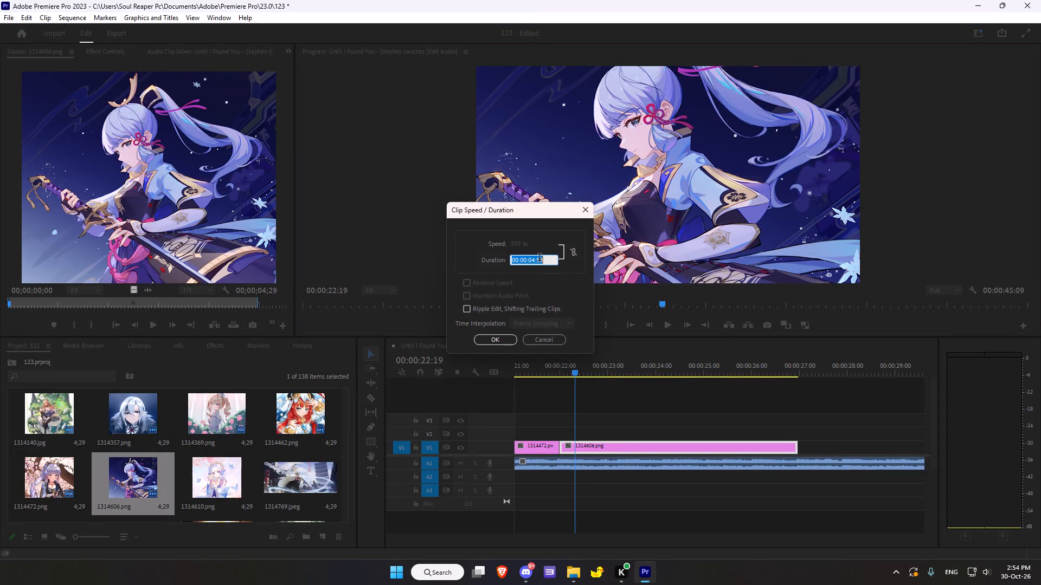
key(Right)
click(545, 258)
key(equal)
key(BackSpace)
key(BackSpace)
key(BackSpace)
text(00)
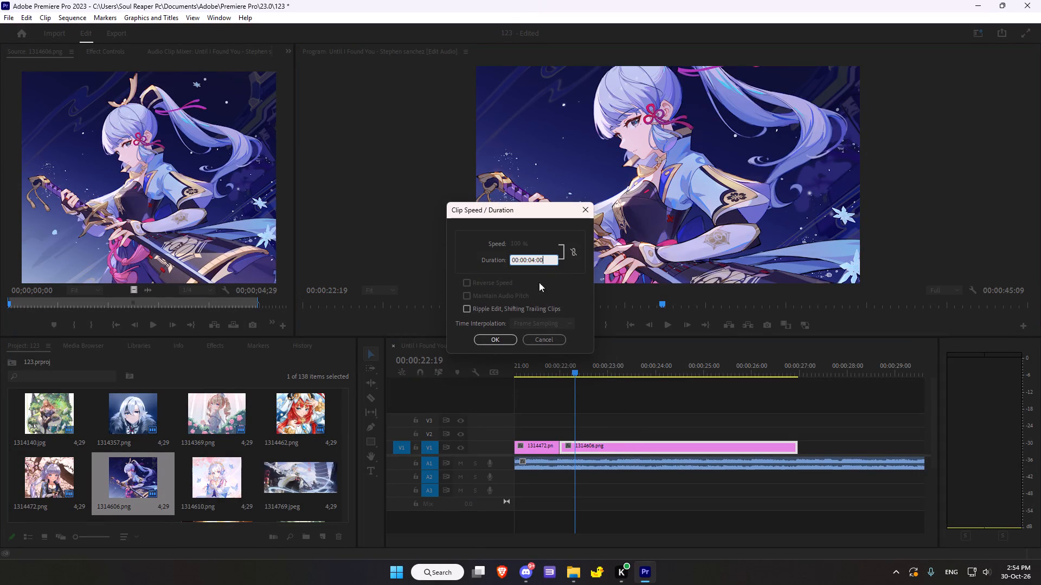
click(533, 260)
key(BackSpace)
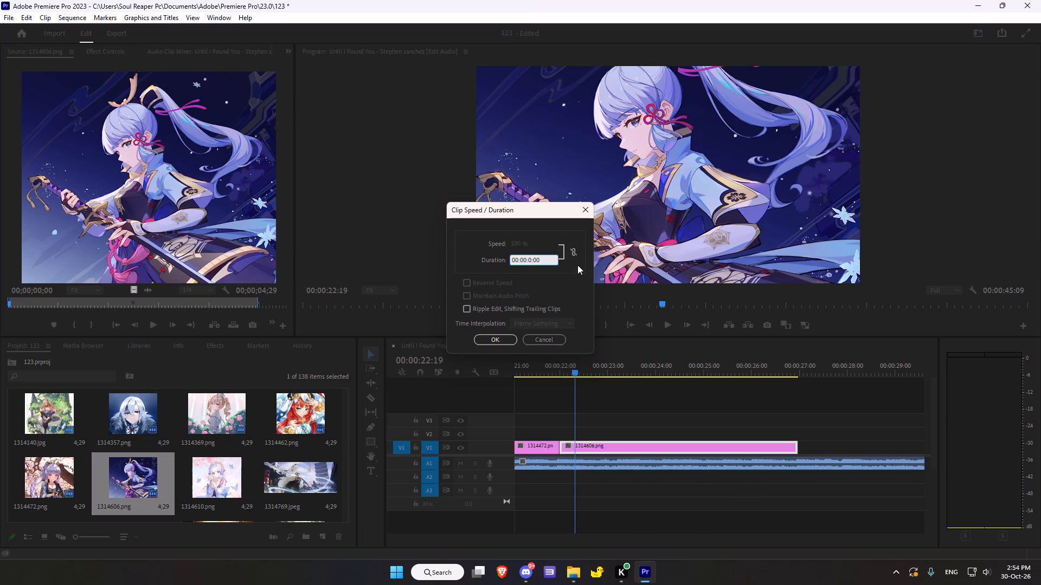
key(1)
key(Return)
Load 1314610.png in the Source monitor, place it on V1 directly after the 1314606.png clip, and move the playhead onto it.
double_click(198, 484)
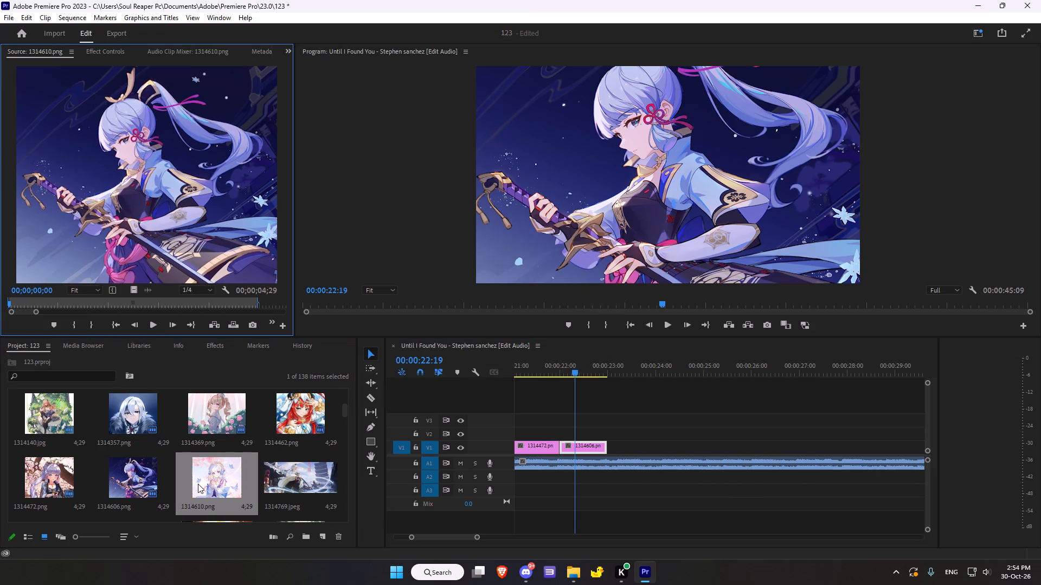
drag(182, 225, 609, 452)
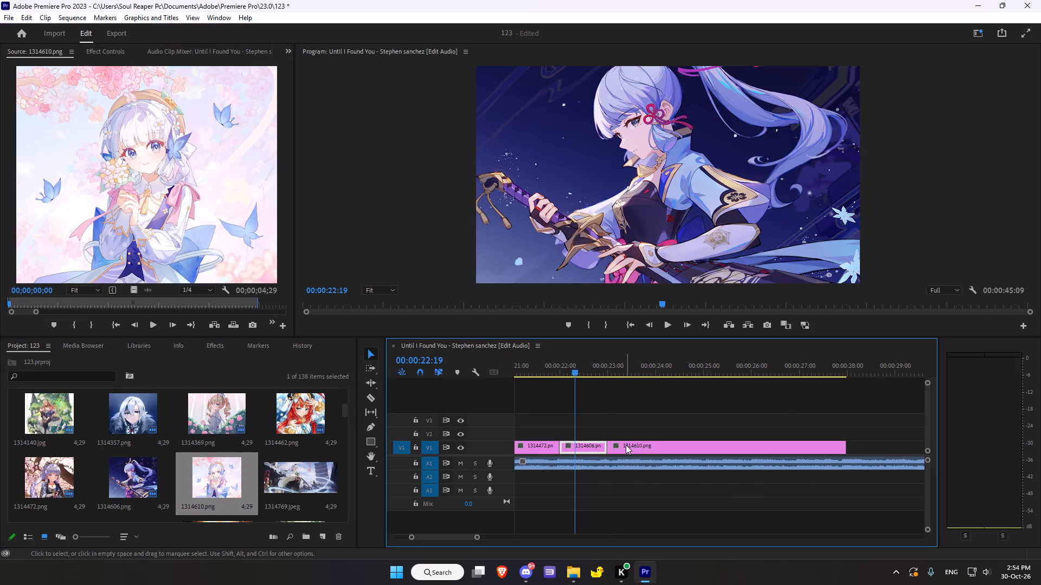
click(626, 445)
click(631, 365)
Set the 1314610.png clip's duration on V1 to 00:00:01:00 in the Clip Speed / Duration settings.
key(ctrl+r)
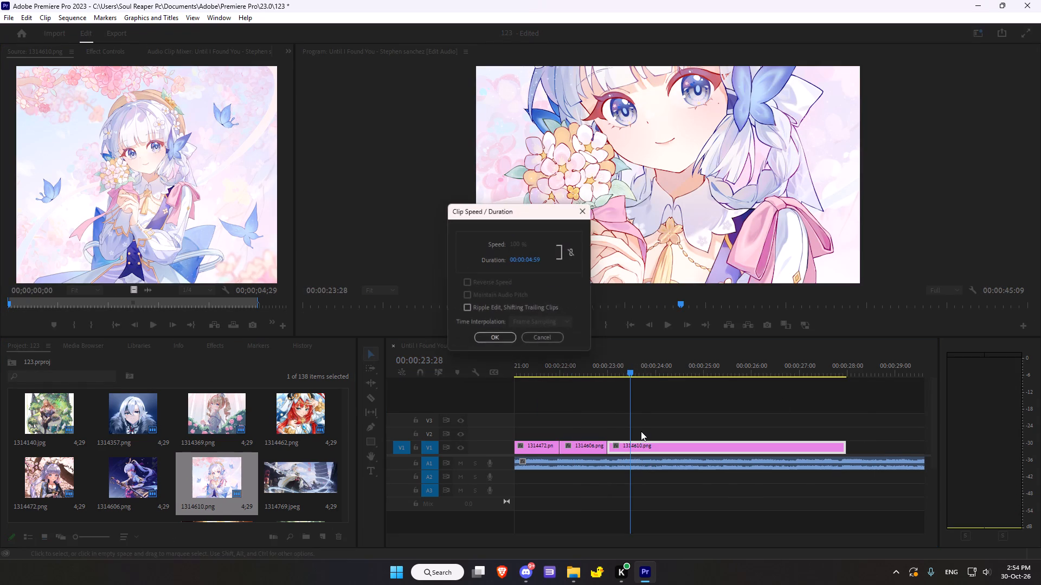
click(532, 261)
key(Right)
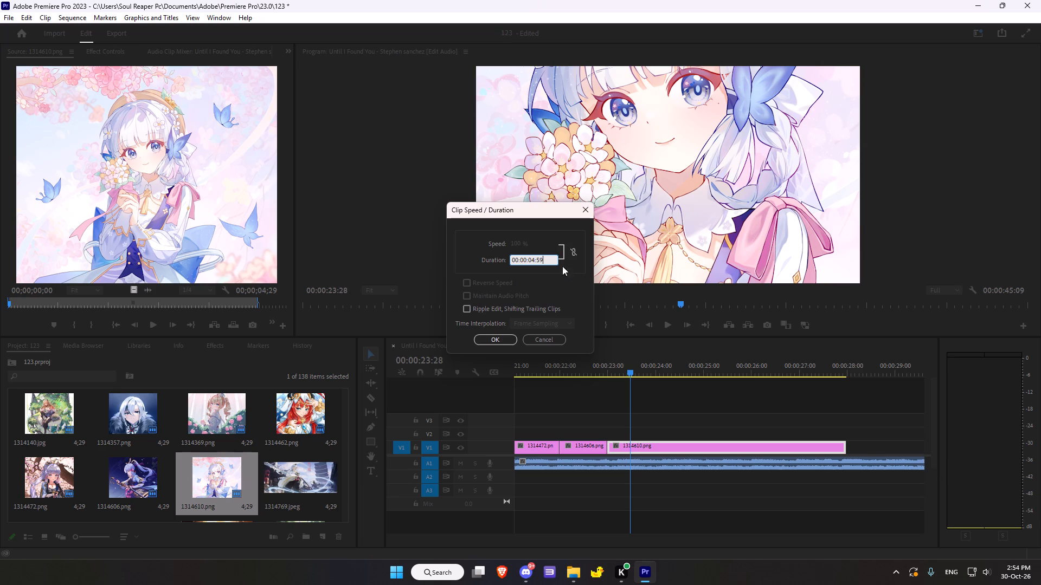
key(BackSpace)
key(BackSpace)
key(0)
key(0)
key(Left)
key(Left)
key(Left)
key(BackSpace)
key(1)
key(Return)
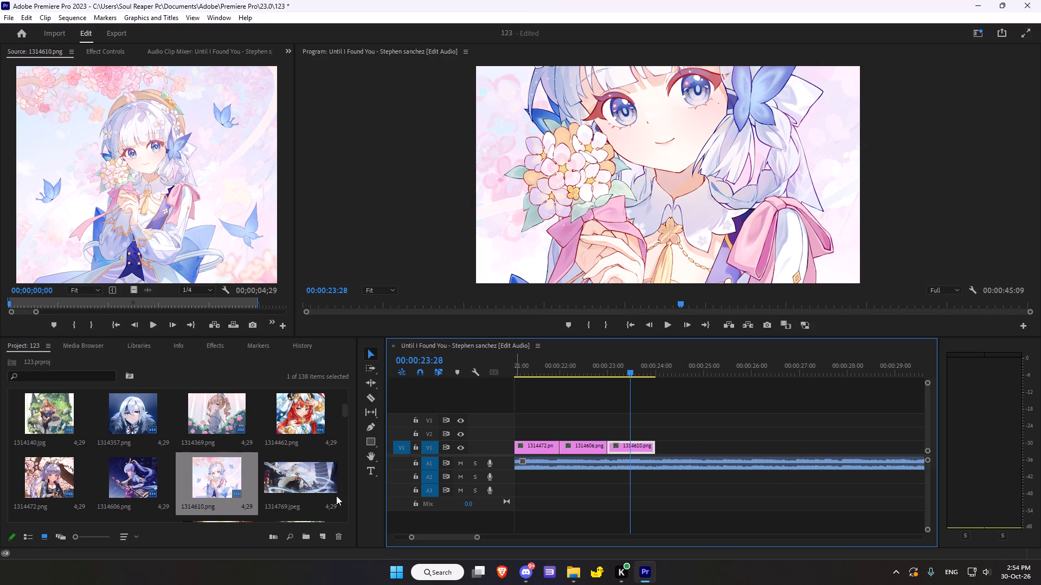
Load 1314769.jpeg in the Source monitor, place it on V1 directly after the 1314610.png clip, and move the playhead onto it.
double_click(306, 460)
click(491, 303)
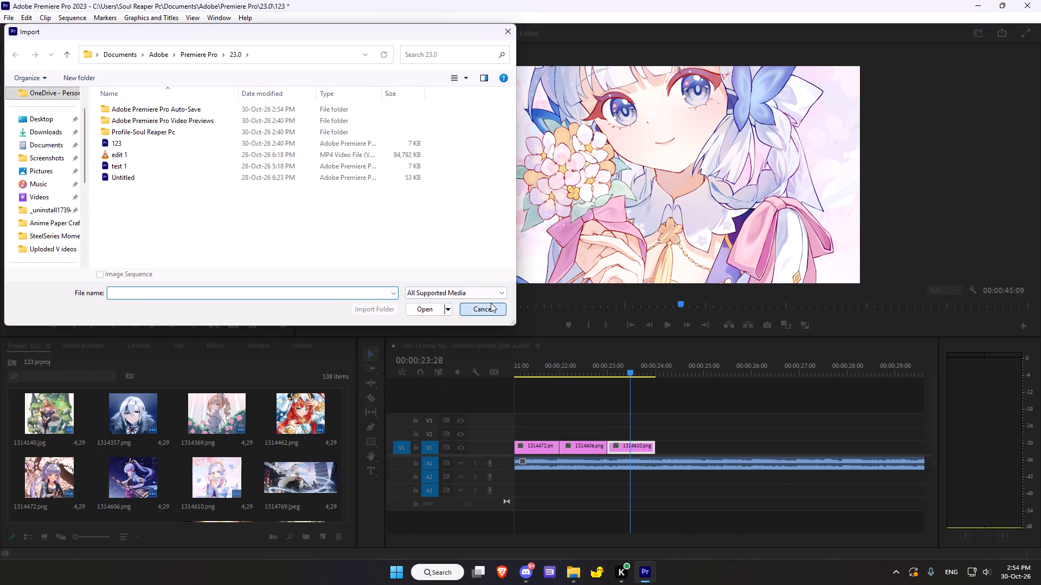
double_click(285, 484)
scroll(294, 459, down, 2)
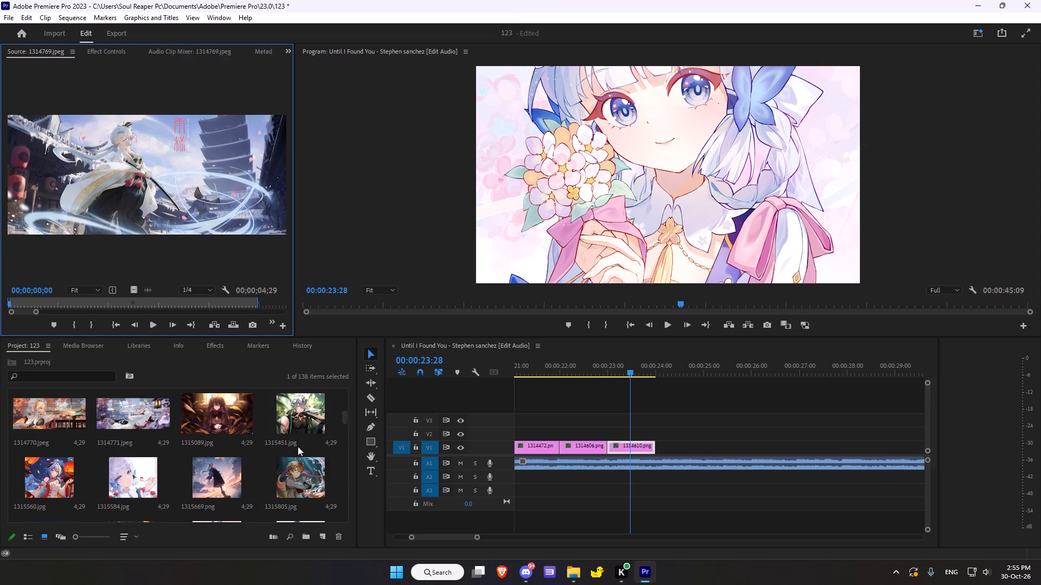
scroll(298, 446, up, 1)
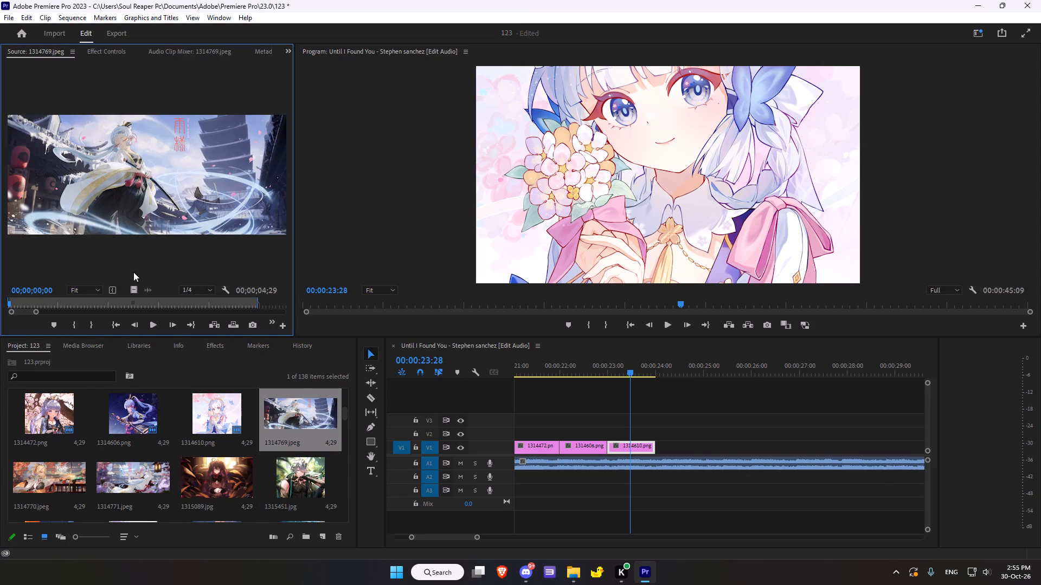
drag(148, 187, 657, 451)
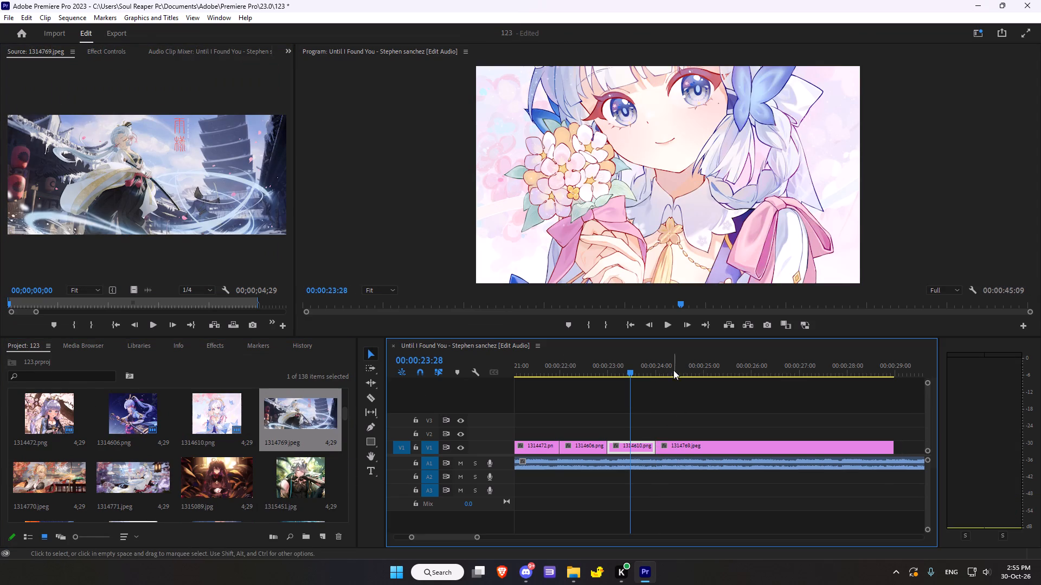
click(673, 367)
Set the 1314769.jpeg clip's duration on V1 to 00:00:01:00 in the Clip Speed / Duration settings.
key(ctrl+r)
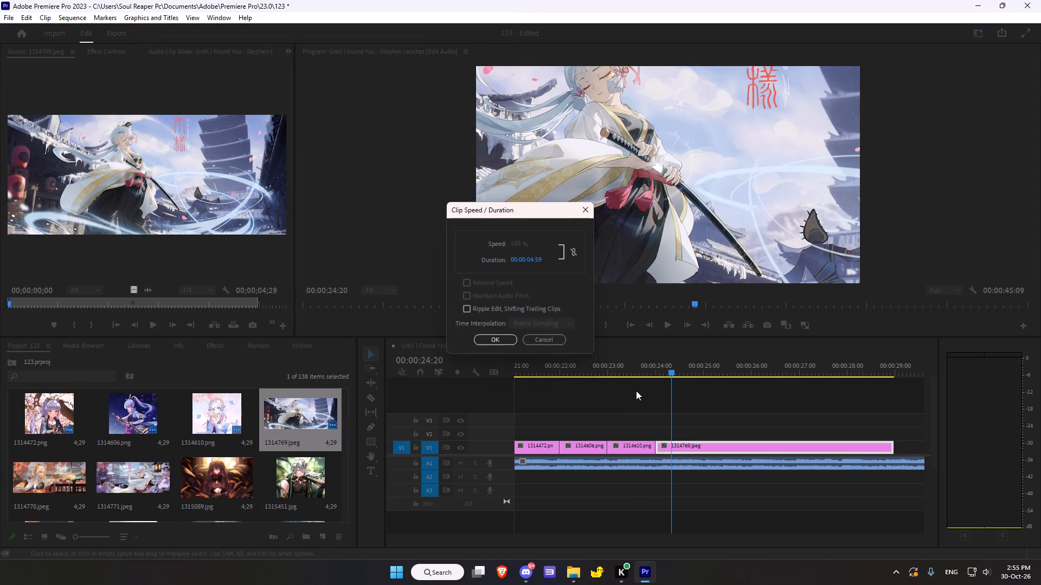
click(534, 262)
key(Right)
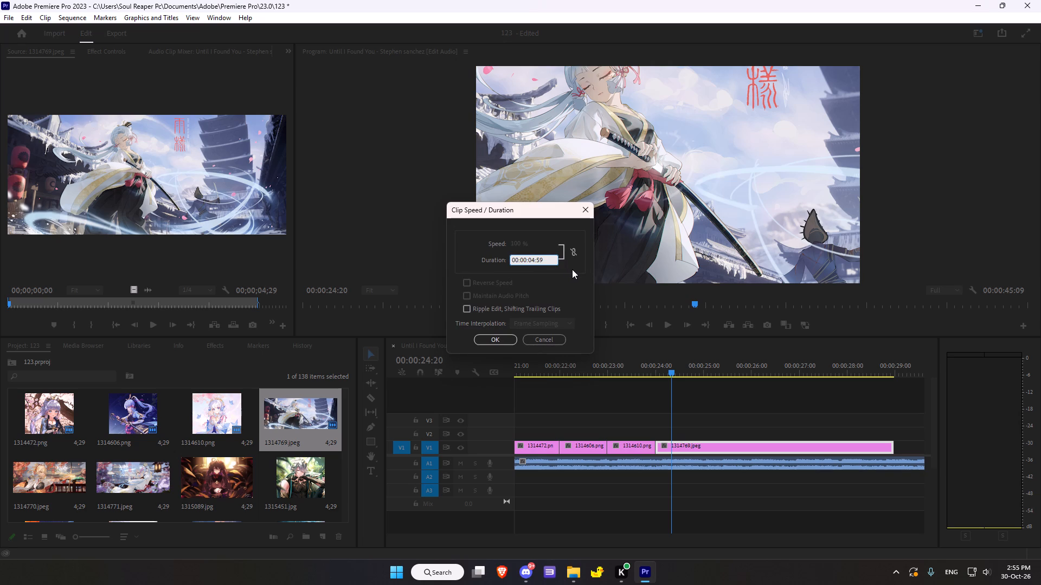
key(BackSpace)
key(BackSpace)
text(00)
click(537, 262)
key(Left)
key(BackSpace)
key(1)
key(Return)
Load 1314770.jpeg in the Source monitor, place it on V1 directly after the 1314769.jpeg clip, and move the playhead onto it.
double_click(67, 477)
drag(133, 191, 326, 238)
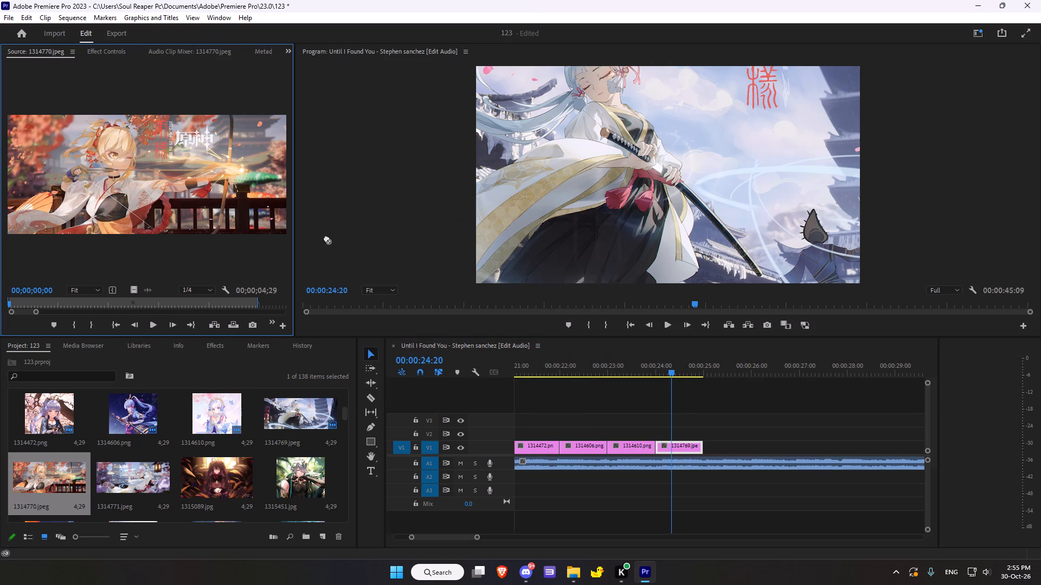
drag(326, 238, 706, 448)
scroll(714, 434, down, 3)
click(699, 358)
click(689, 366)
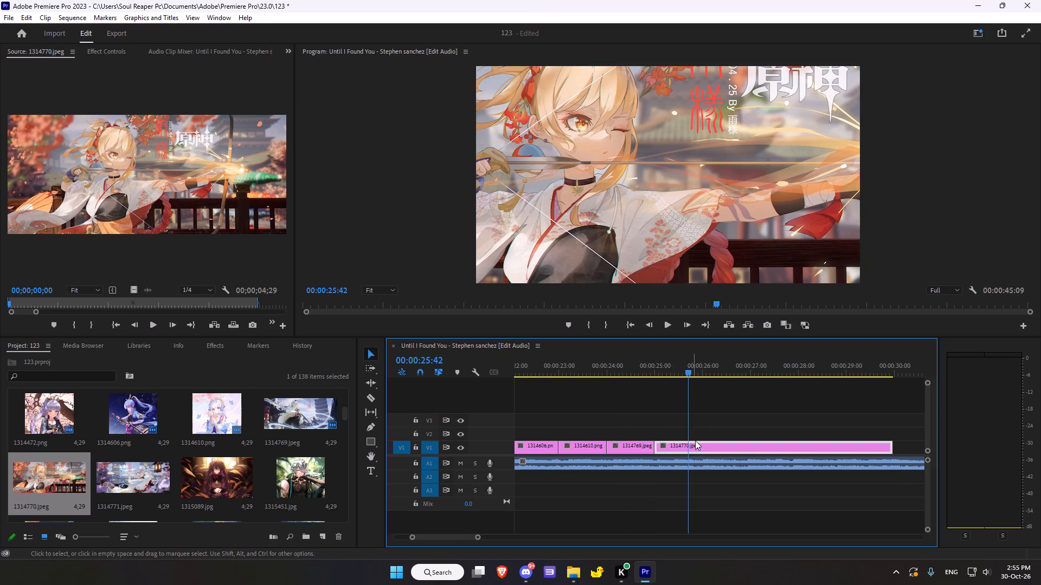
Set the 1314770.jpeg clip's duration on V1 to 00:00:01:00 in the Clip Speed / Duration settings.
click(695, 444)
key(ctrl+r)
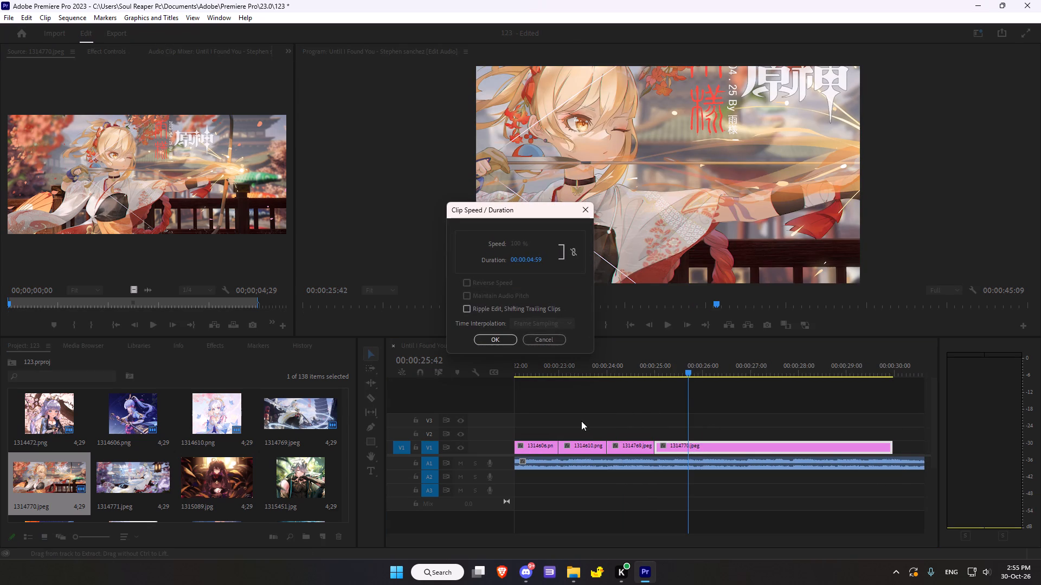
scroll(525, 259, down, 10)
scroll(528, 258, up, 11)
scroll(528, 258, down, 16)
scroll(528, 258, down, 15)
scroll(528, 258, down, 12)
scroll(515, 258, down, 10)
scroll(515, 258, down, 15)
scroll(515, 258, down, 20)
scroll(515, 258, down, 19)
scroll(515, 258, down, 17)
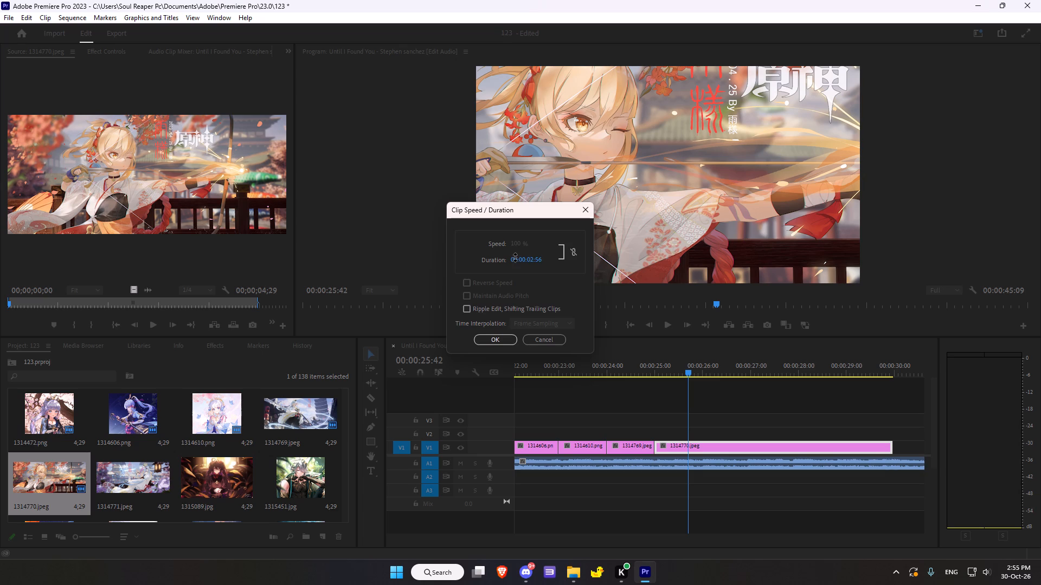
scroll(515, 257, down, 18)
scroll(515, 257, down, 17)
scroll(515, 257, down, 16)
scroll(515, 257, down, 20)
scroll(515, 257, down, 17)
scroll(515, 257, down, 19)
scroll(515, 257, down, 11)
scroll(515, 257, up, 2)
click(506, 341)
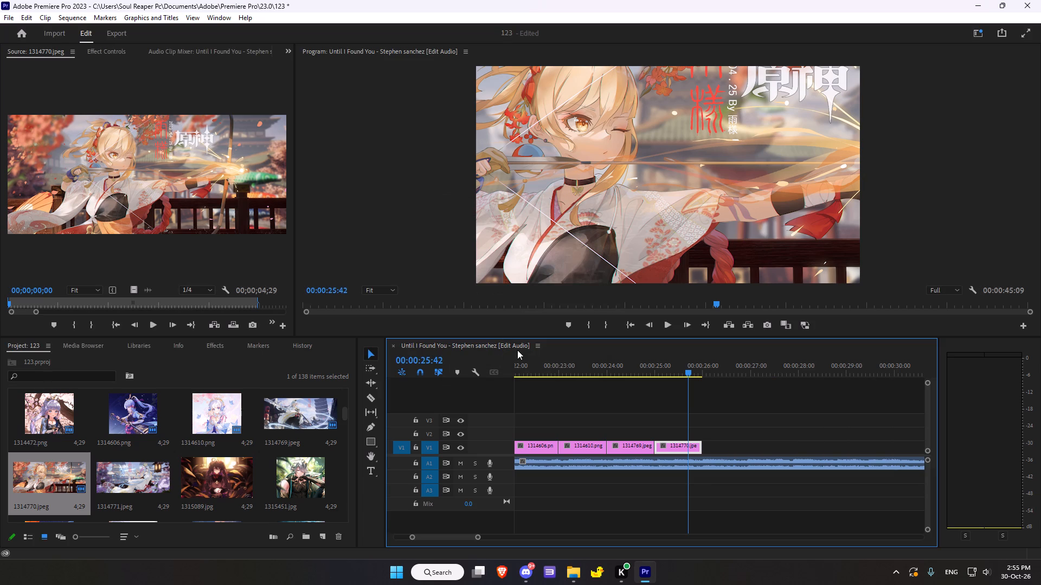
Load 1314771.jpeg in the Source monitor and place it on V1 directly after the 1314770.jpeg clip.
double_click(127, 480)
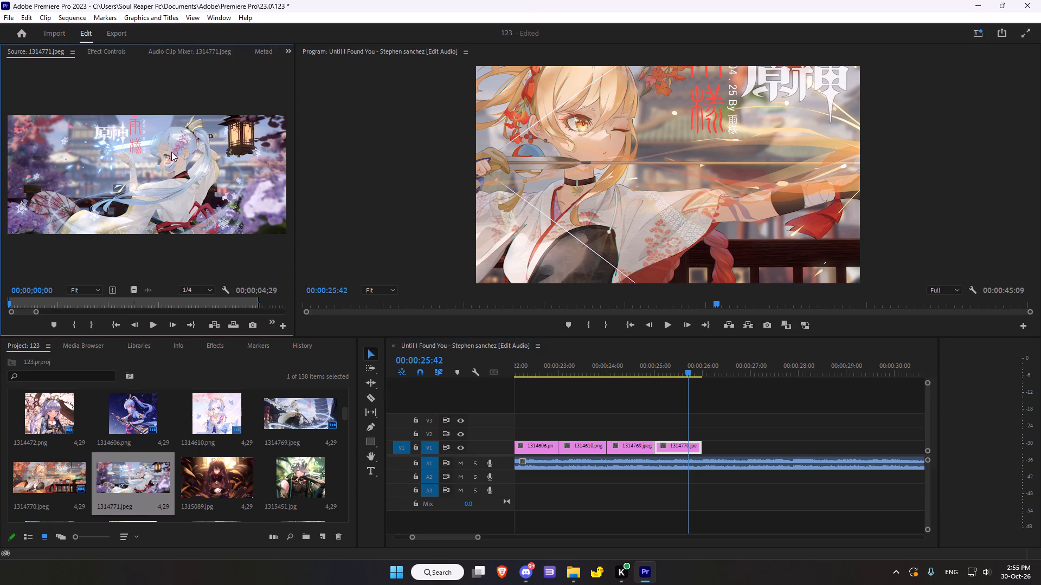
drag(170, 148, 706, 452)
Set the 1314771.jpeg clip's duration on V1 to 00:00:01:00 in the Clip Speed / Duration settings.
right_click(722, 447)
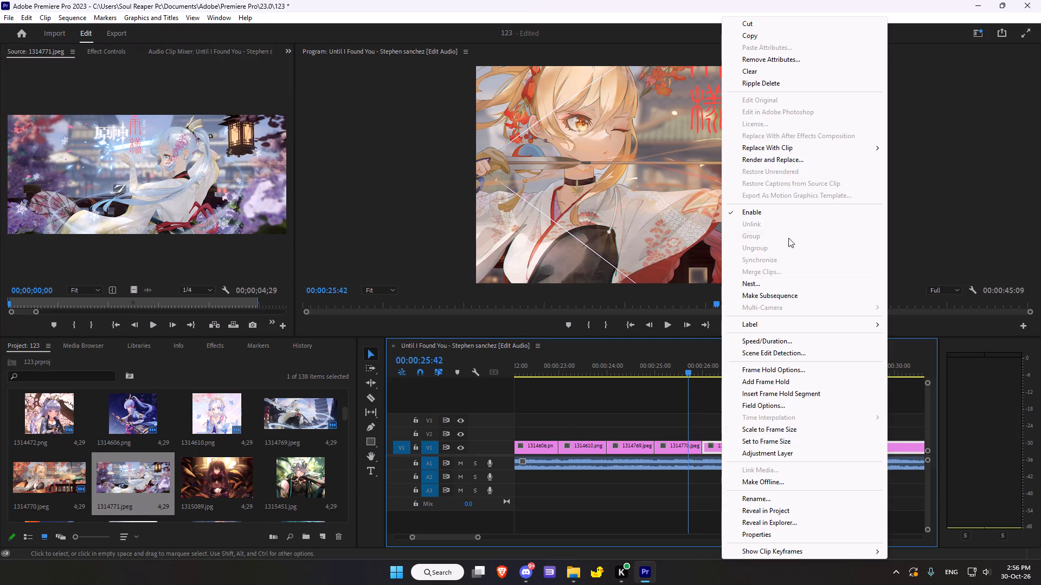
click(774, 342)
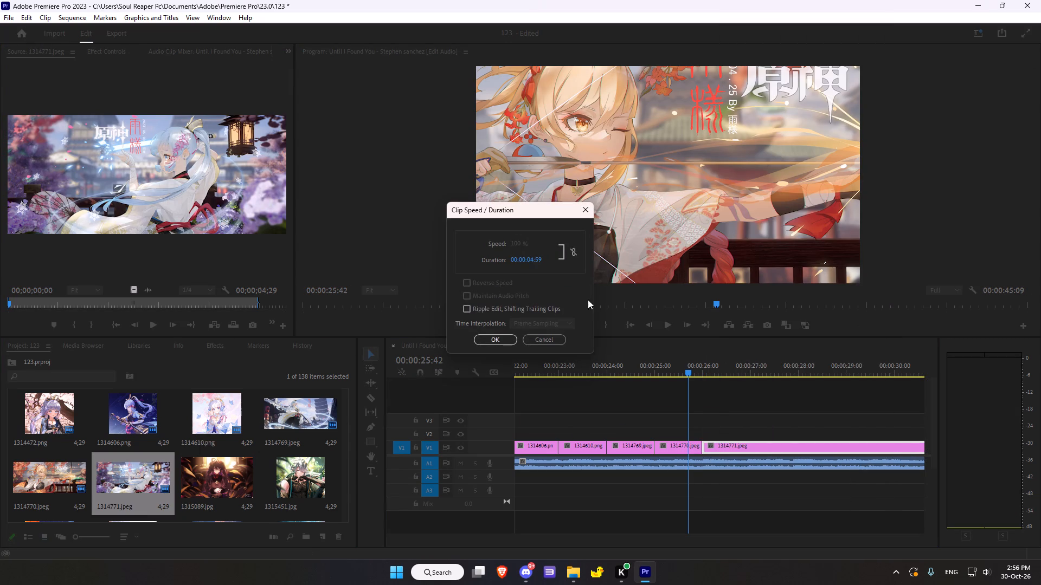
scroll(530, 257, down, 20)
scroll(530, 257, down, 7)
scroll(530, 257, down, 20)
scroll(530, 257, down, 11)
scroll(519, 258, down, 20)
scroll(519, 258, down, 10)
scroll(515, 259, down, 14)
scroll(515, 259, down, 13)
scroll(515, 259, down, 20)
scroll(515, 259, down, 1)
scroll(515, 259, down, 20)
scroll(515, 259, down, 18)
scroll(515, 259, down, 13)
scroll(515, 259, down, 19)
scroll(515, 259, down, 5)
scroll(515, 259, down, 19)
scroll(515, 259, down, 9)
click(512, 341)
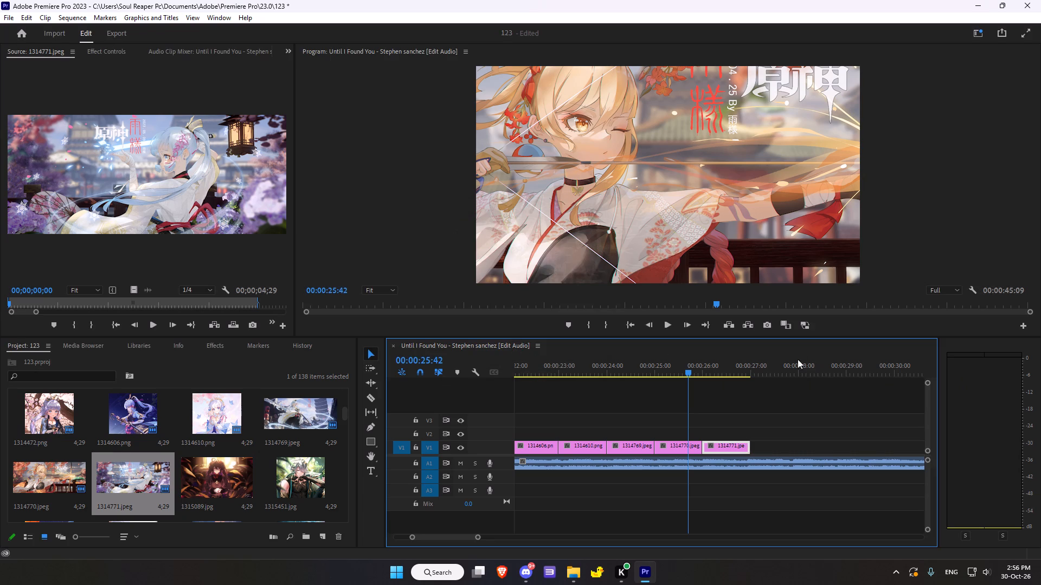
Move the playhead to 00:00:27:09, load 1315089.jpg in the Source monitor, and place it on V1 directly after the 1314771.jpeg clip.
click(760, 370)
double_click(198, 478)
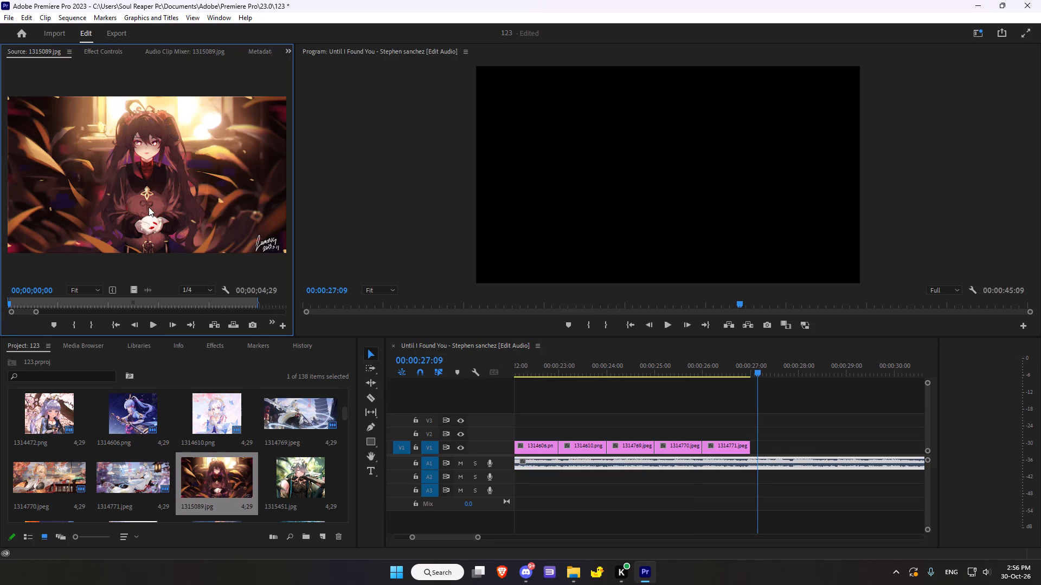
drag(149, 207, 752, 447)
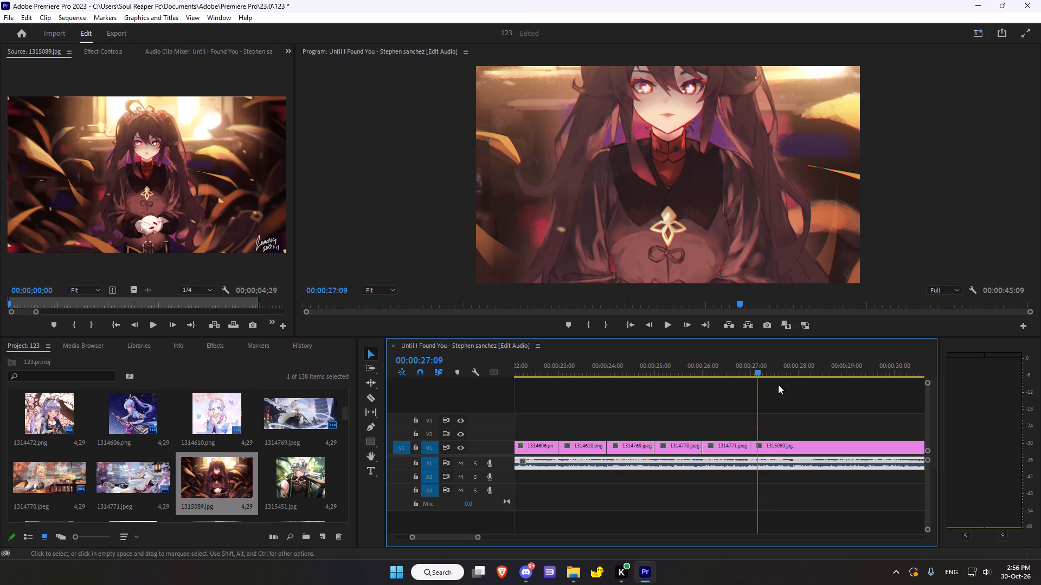
Set the 1315089.jpg clip's duration on V1 to 00:00:01:00 in the Clip Speed / Duration settings.
click(787, 361)
click(782, 446)
right_click(783, 446)
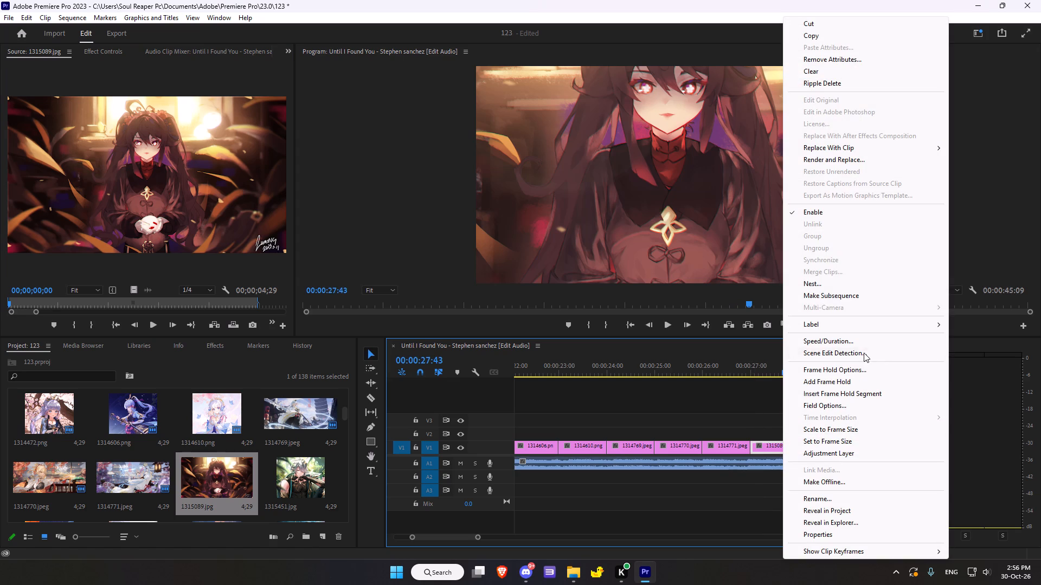
click(858, 343)
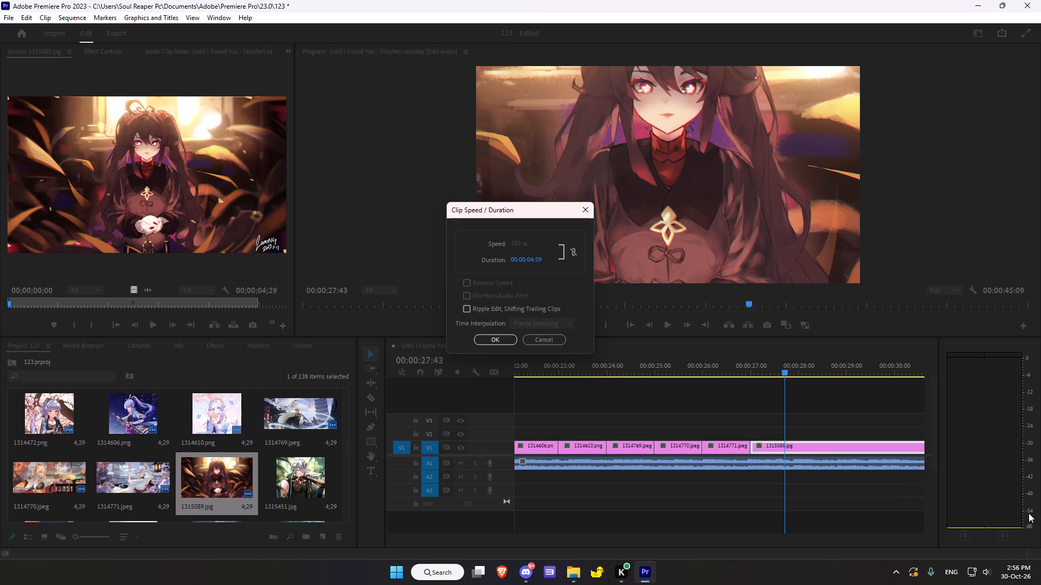
scroll(516, 256, down, 20)
scroll(516, 257, down, 14)
scroll(516, 257, down, 19)
scroll(517, 258, down, 17)
scroll(518, 253, down, 15)
scroll(516, 257, down, 20)
scroll(518, 257, down, 20)
scroll(518, 257, down, 13)
scroll(518, 257, down, 20)
scroll(518, 257, down, 13)
scroll(518, 257, down, 20)
scroll(518, 257, down, 13)
scroll(518, 257, down, 20)
scroll(518, 257, down, 13)
scroll(518, 258, down, 20)
scroll(518, 258, down, 1)
click(502, 339)
Load 1315451.jpg in the Source monitor and place it on V1 directly after the 1315089.jpg clip.
double_click(286, 475)
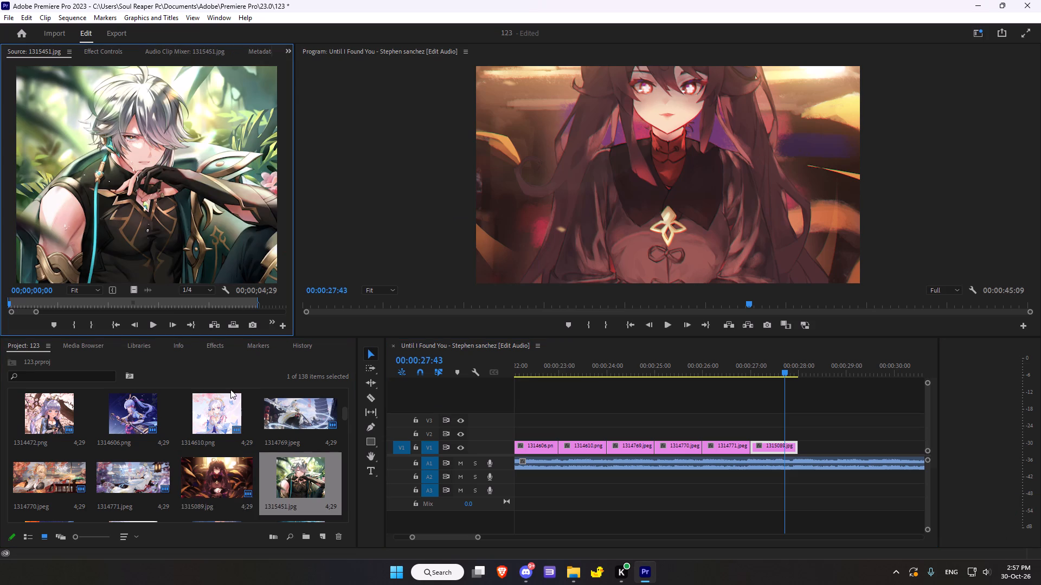
drag(137, 183, 793, 452)
Move the playhead to 00:00:28:30 and set the 1315451.jpg clip's duration on V1 to 00:00:01:00 in the Clip Speed / Duration settings.
scroll(724, 368, down, 5)
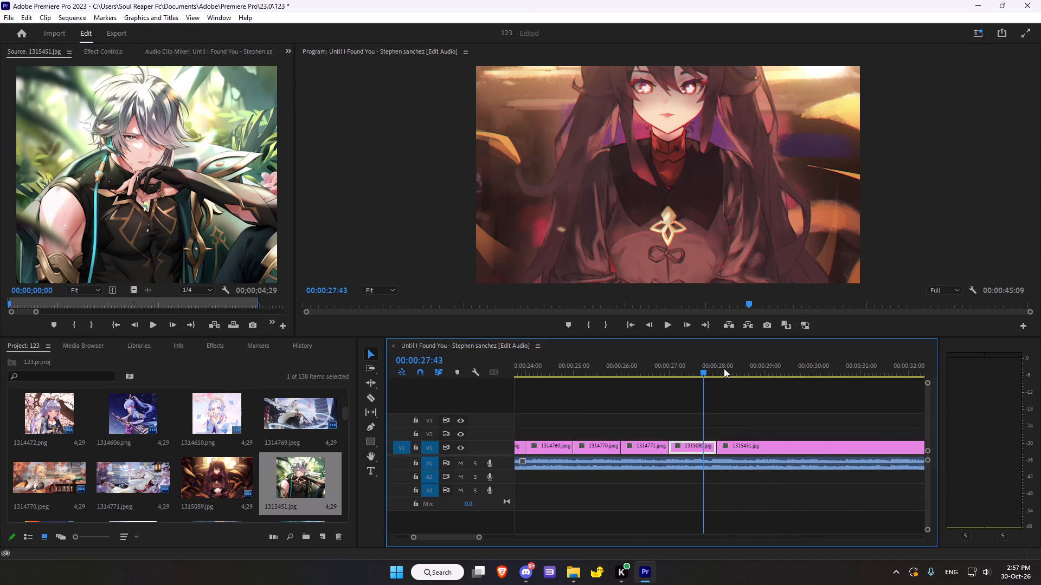
scroll(724, 368, down, 4)
click(705, 359)
click(677, 376)
right_click(686, 439)
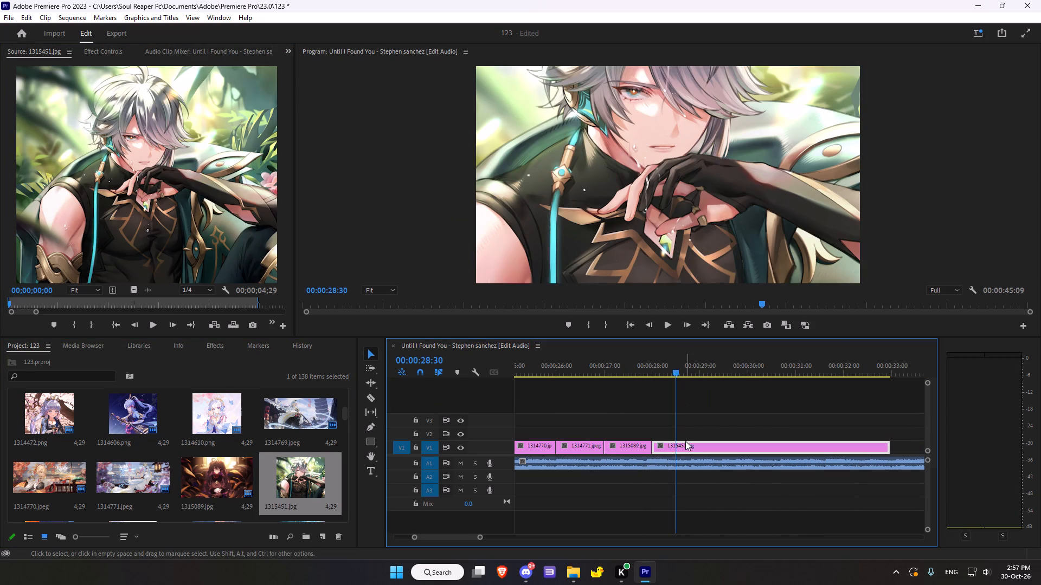
right_click(681, 447)
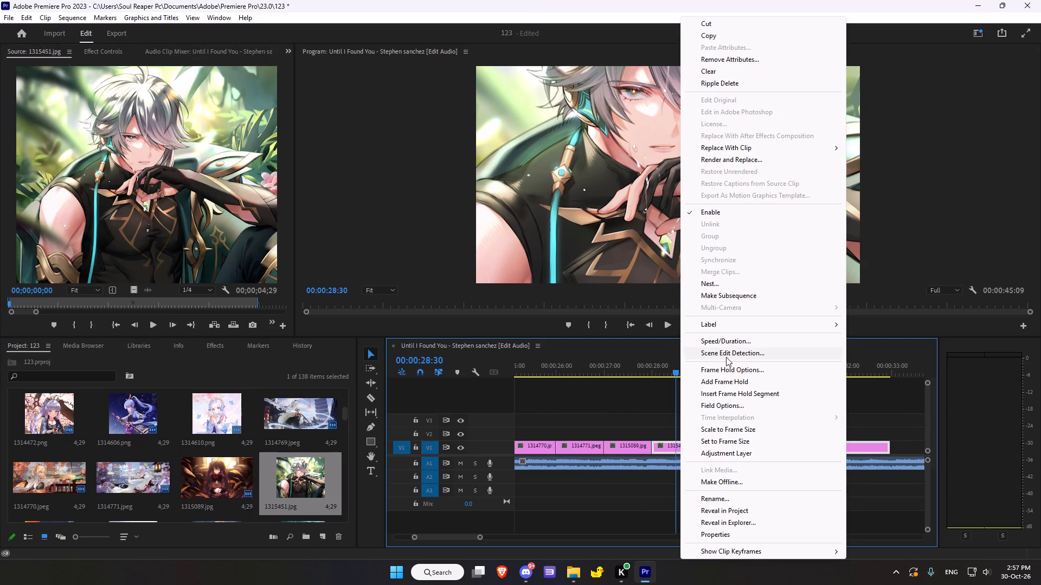
click(735, 343)
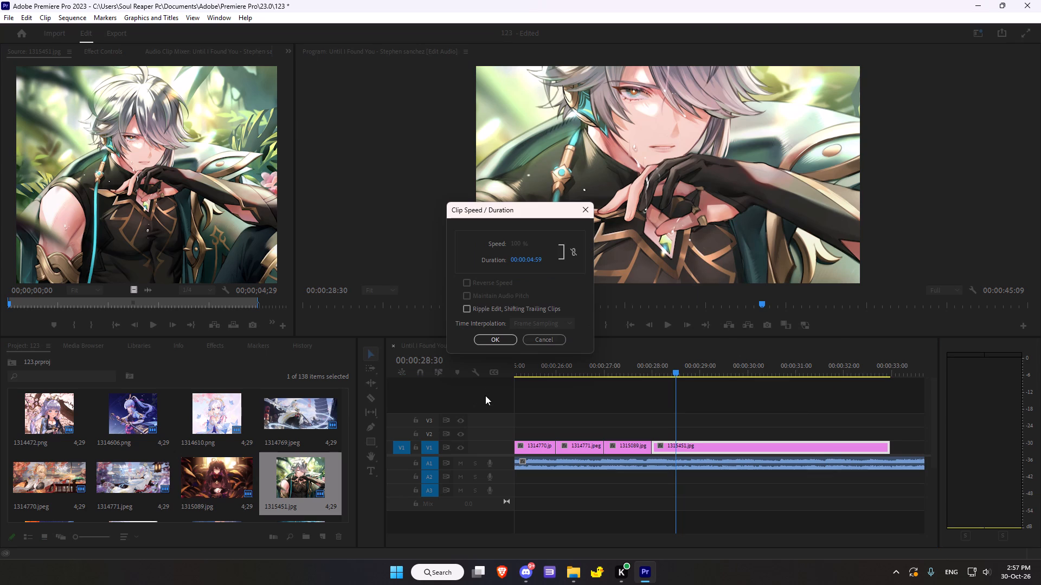
scroll(538, 261, down, 13)
scroll(538, 263, up, 6)
scroll(538, 263, down, 13)
scroll(530, 263, down, 19)
scroll(530, 263, down, 20)
scroll(523, 265, down, 18)
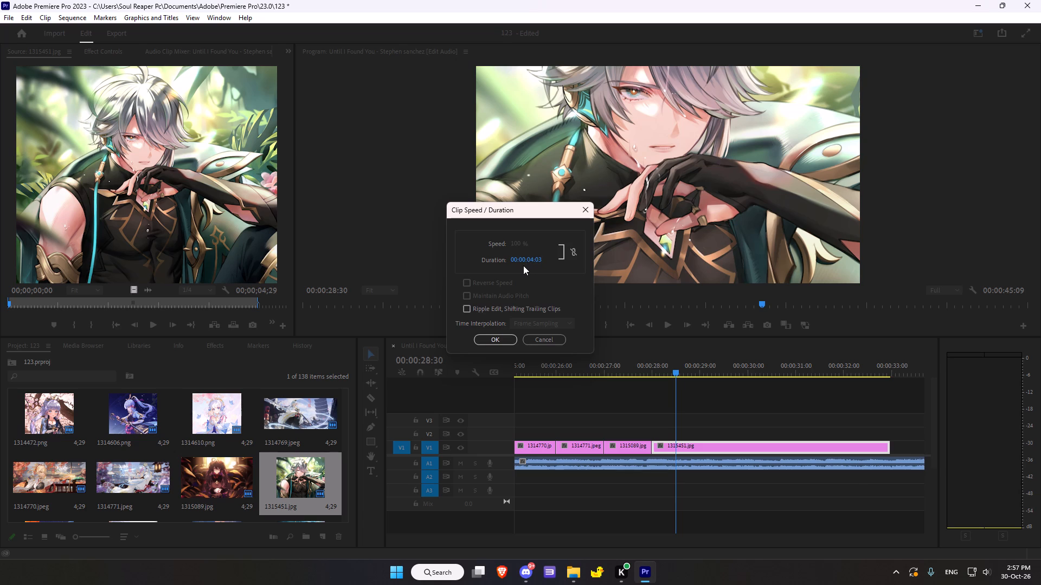
scroll(523, 265, down, 6)
click(530, 260)
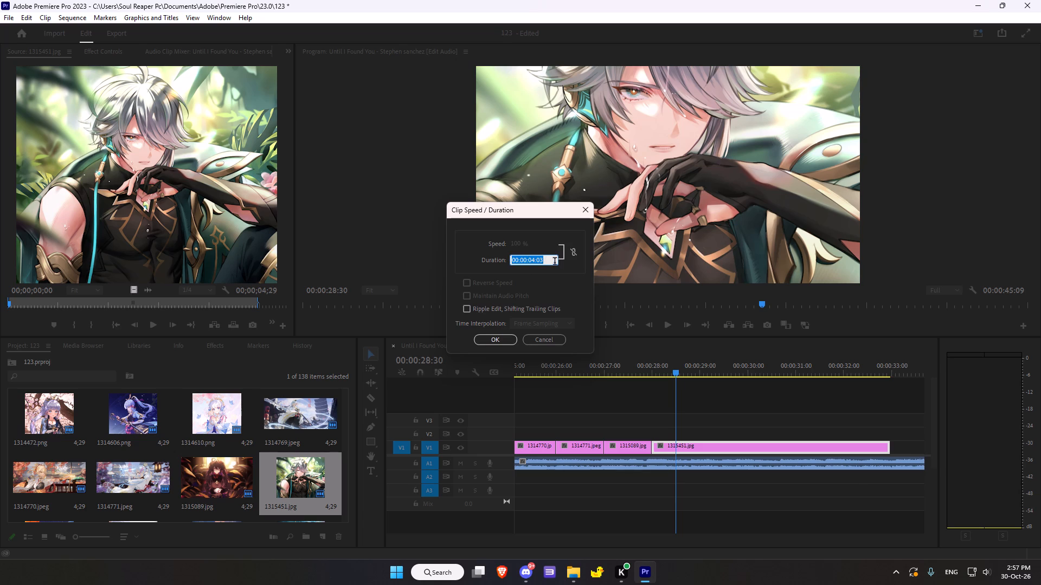
key(Right)
key(BackSpace)
key(BackSpace)
text(00)
key(Left)
key(Left)
key(Left)
key(Left)
key(Right)
key(BackSpace)
key(1)
key(Return)
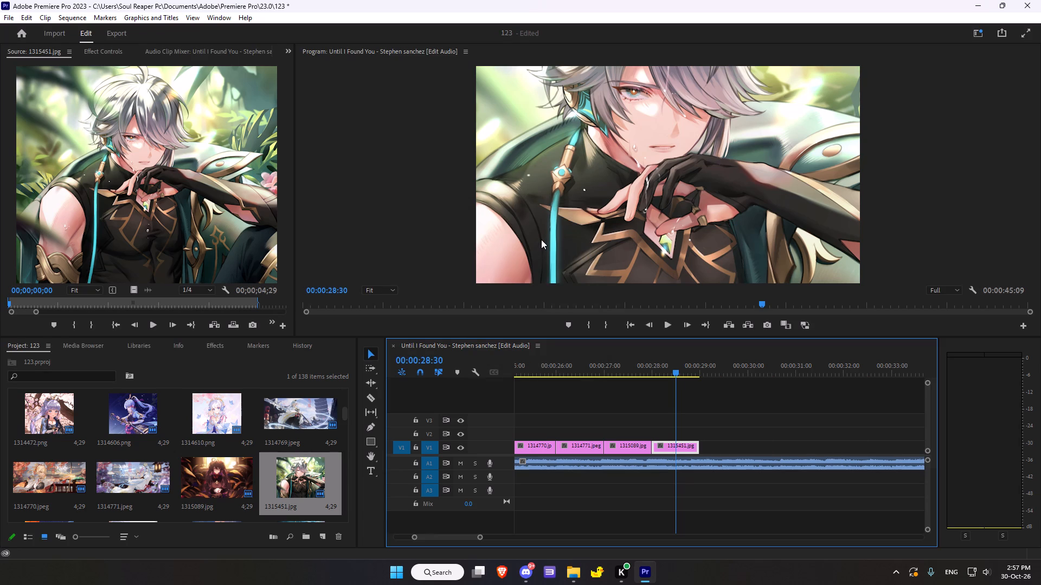
Load 1315560.jpg in the Source monitor and place it on V1 directly after the 1315451.jpg clip.
scroll(279, 448, down, 3)
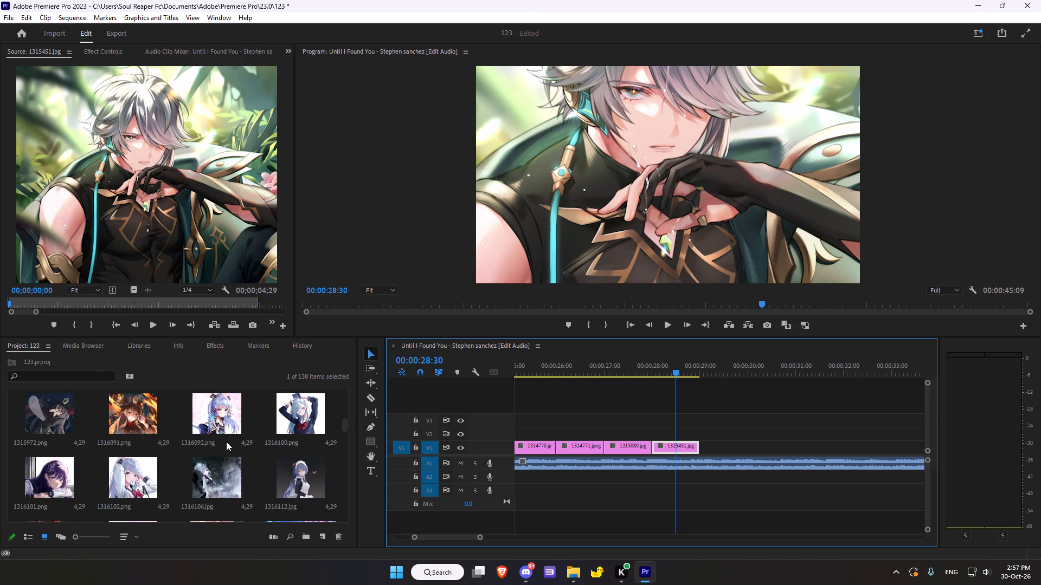
scroll(224, 441, up, 2)
double_click(36, 478)
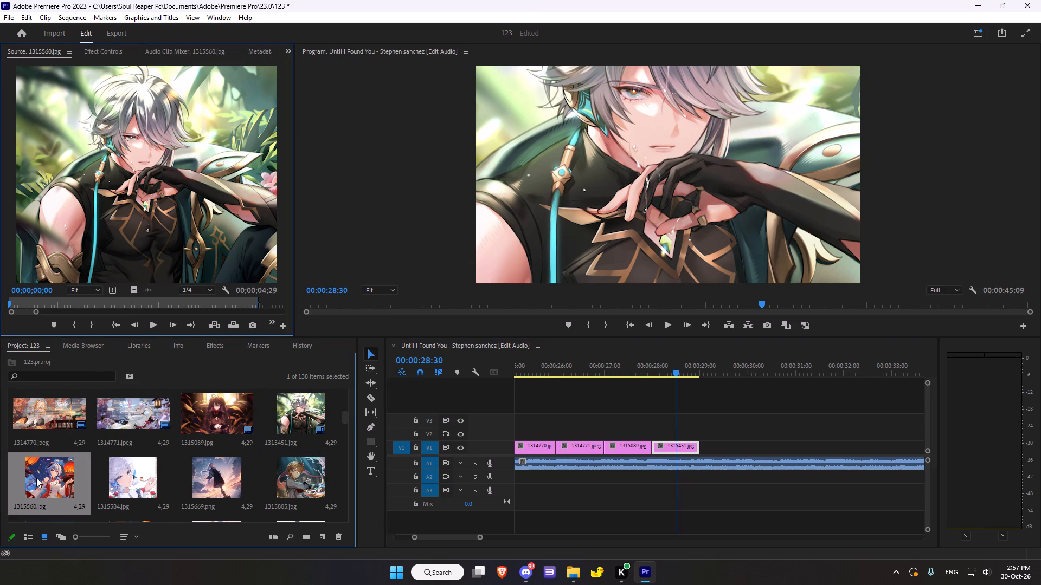
drag(182, 182, 744, 446)
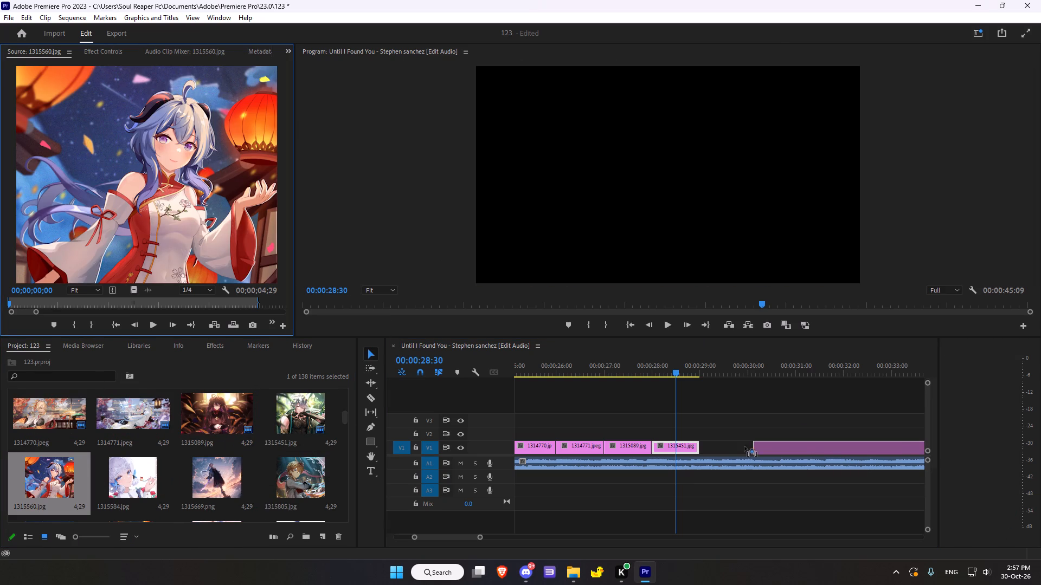
drag(744, 446, 704, 447)
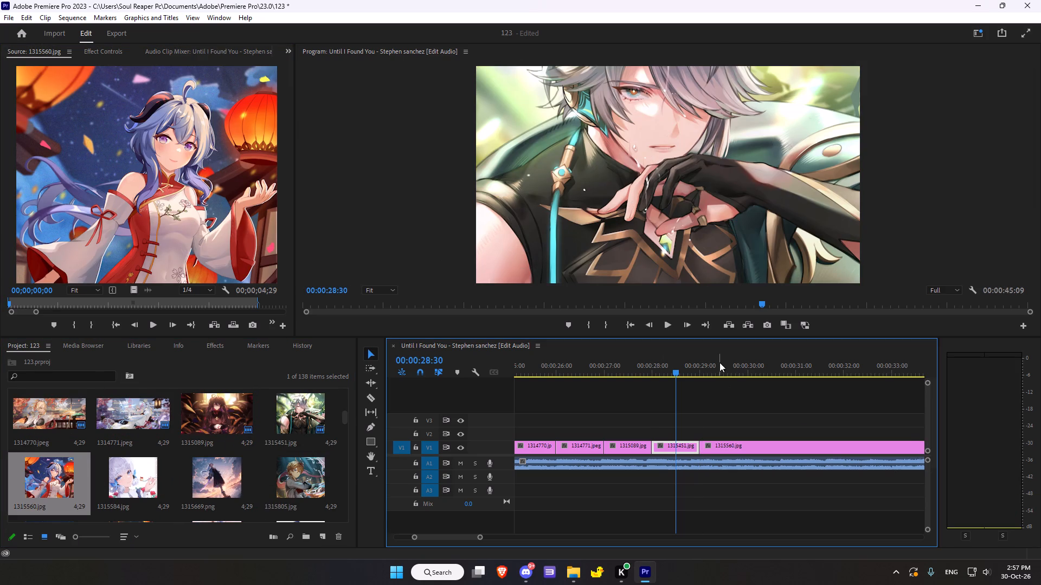
Move the playhead to 00:00:29:27 and set the 1315560.jpg clip's duration on V1 to 00:00:01:00 in the Clip Speed / Duration settings.
click(722, 367)
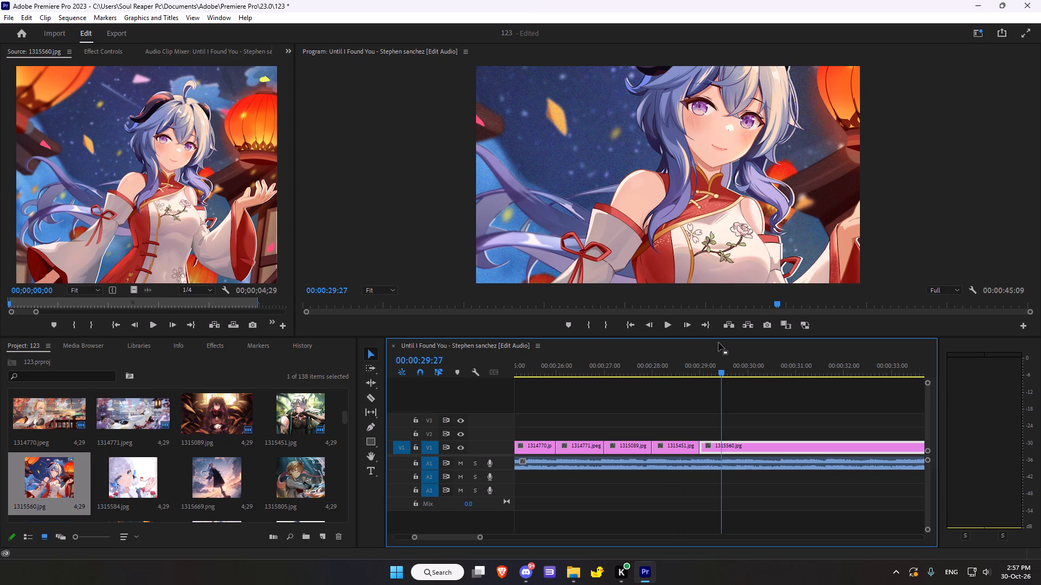
click(753, 446)
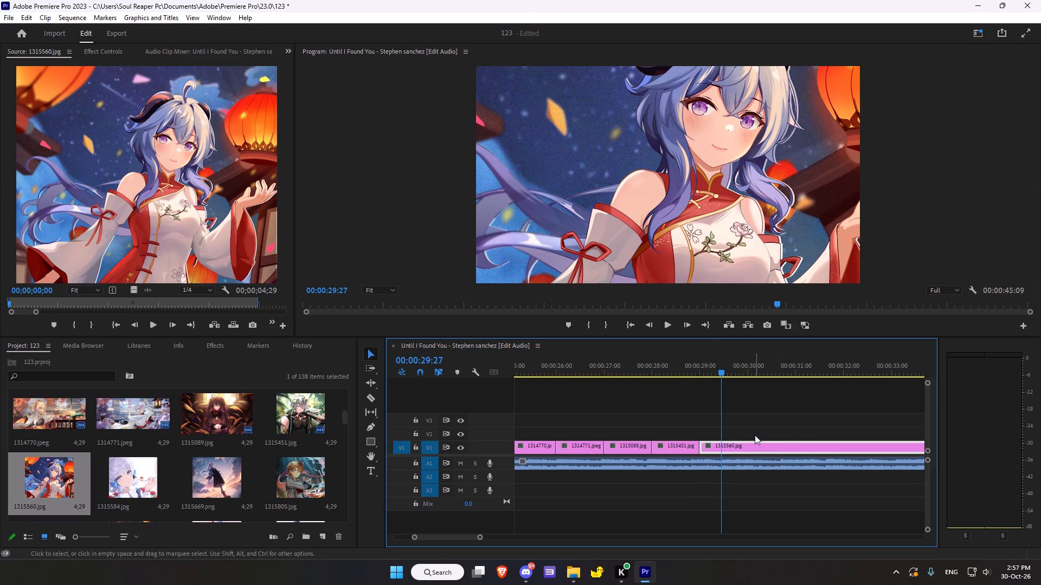
key(ctrl+r)
click(538, 263)
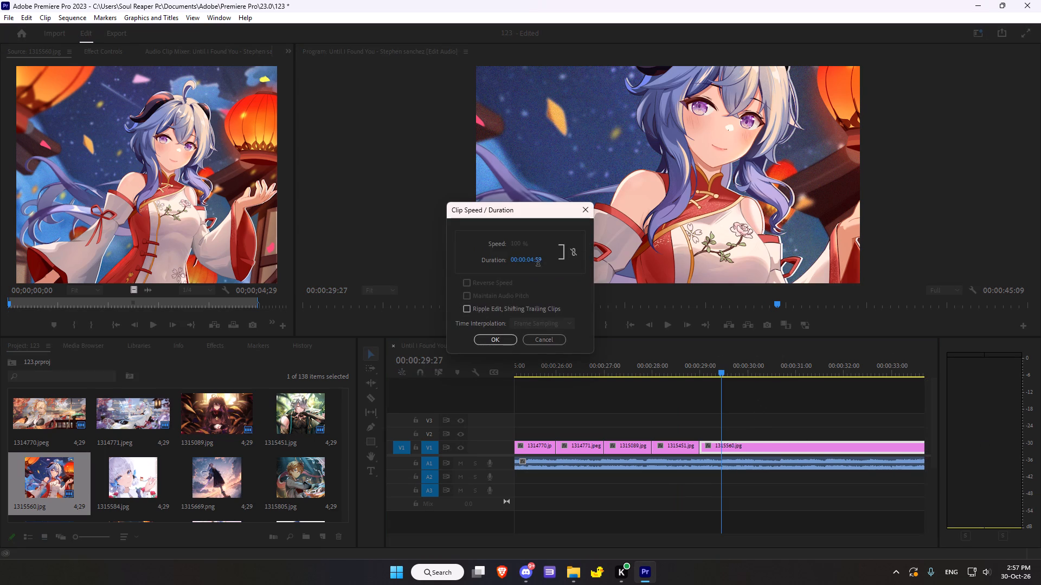
key(Down)
key(Right)
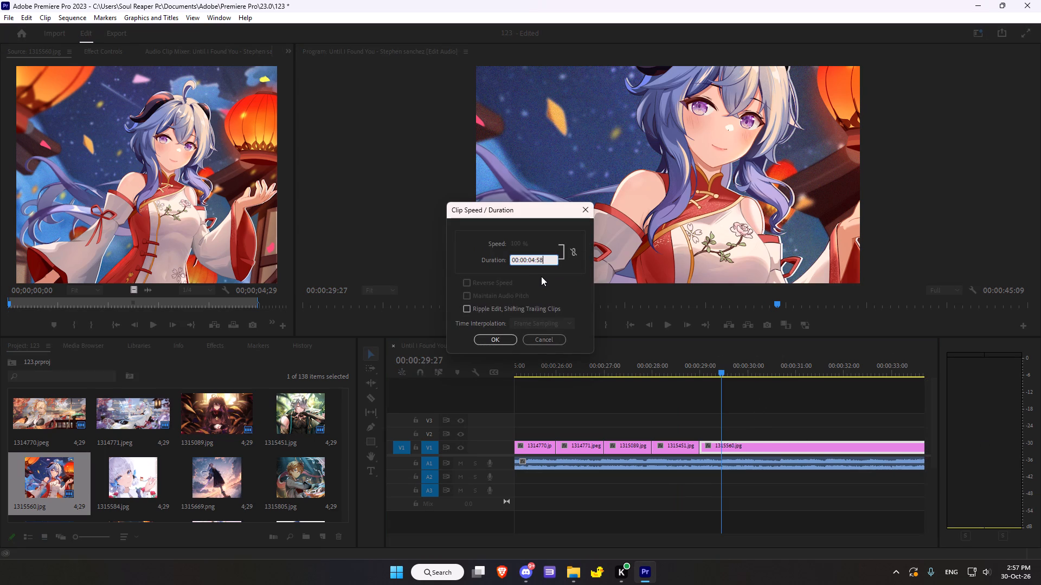
key(BackSpace)
key(BackSpace)
key(0)
key(0)
key(Left)
key(Left)
key(Left)
key(BackSpace)
key(1)
key(Return)
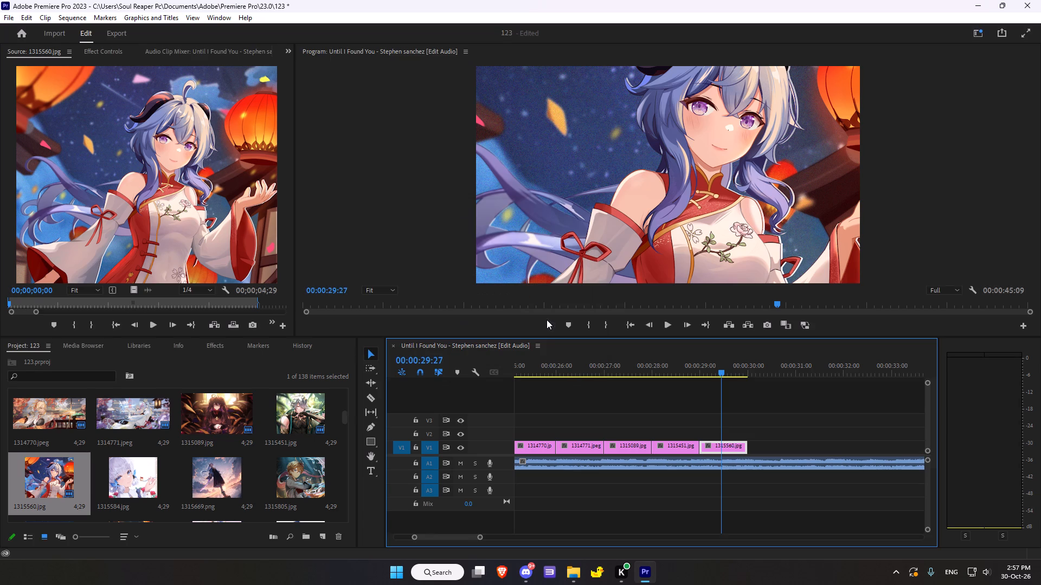
Load 1315584.jpg in the Source monitor and place it on V1 directly after the 1315560.jpg clip.
double_click(134, 477)
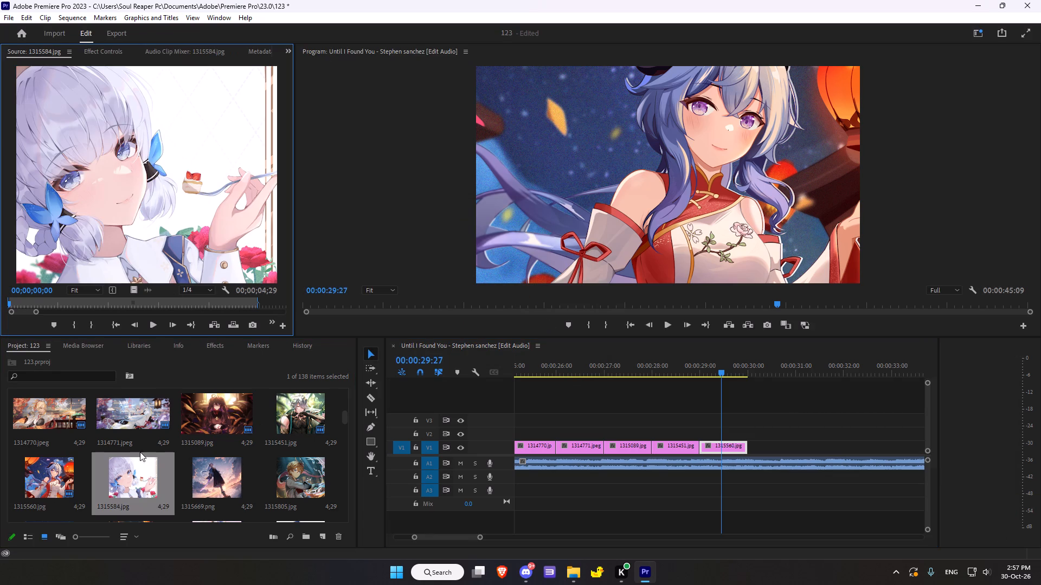
drag(170, 223, 750, 454)
Move the playhead to 00:00:30:09 and set the 1315584.jpg clip's duration on V1 to 00:00:01:00 in the Clip Speed / Duration settings.
click(757, 368)
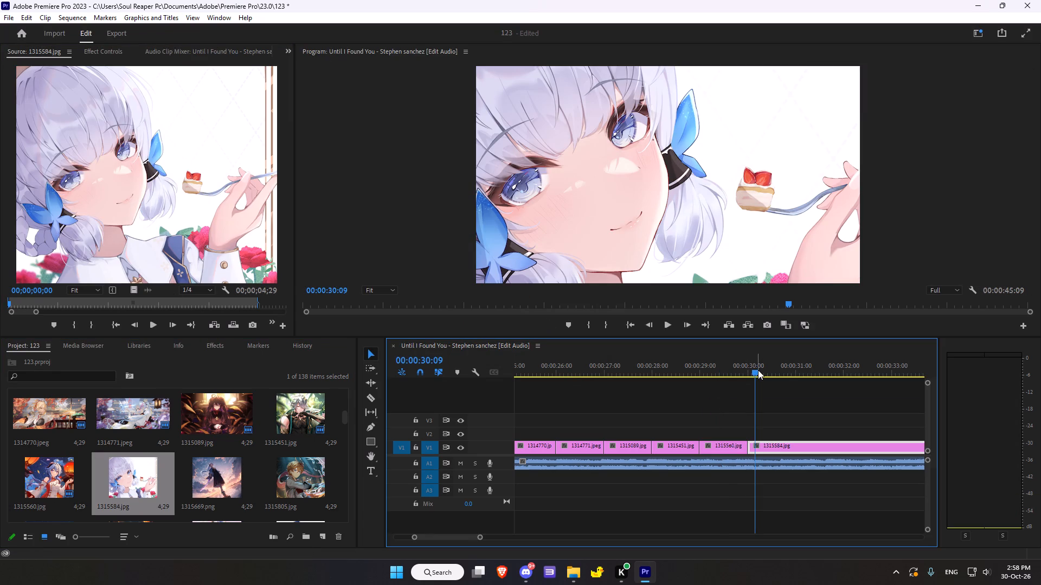
key(ctrl+r)
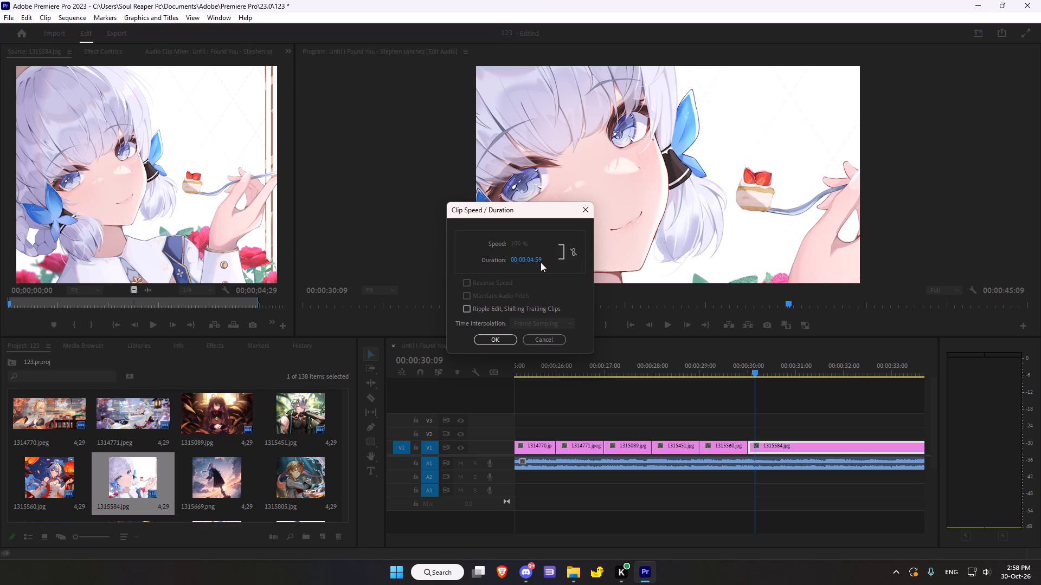
click(541, 262)
key(Right)
key(BackSpace)
key(BackSpace)
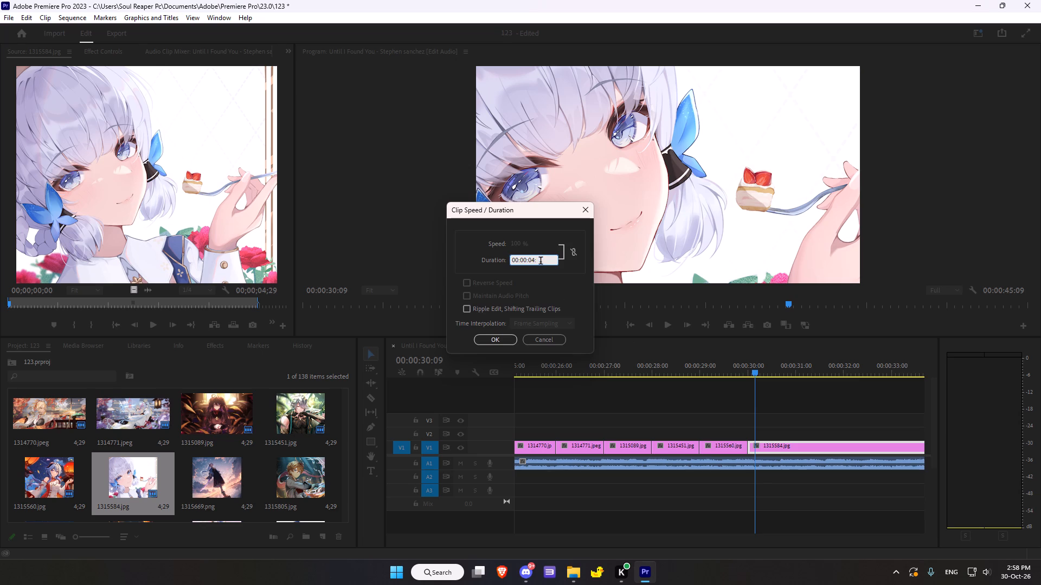
key(0)
key(0)
key(Left)
key(Left)
key(Left)
key(BackSpace)
key(1)
key(Return)
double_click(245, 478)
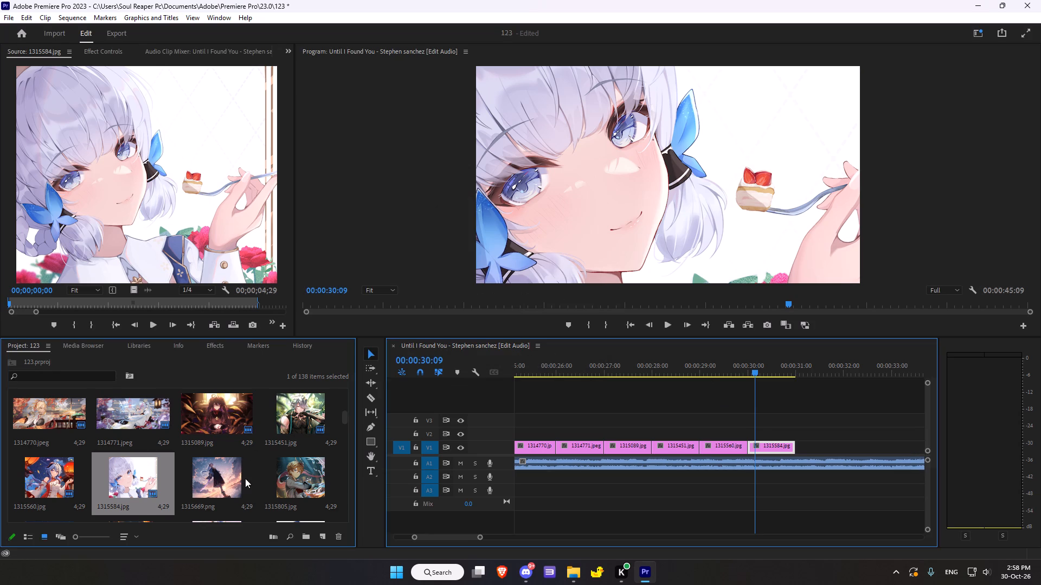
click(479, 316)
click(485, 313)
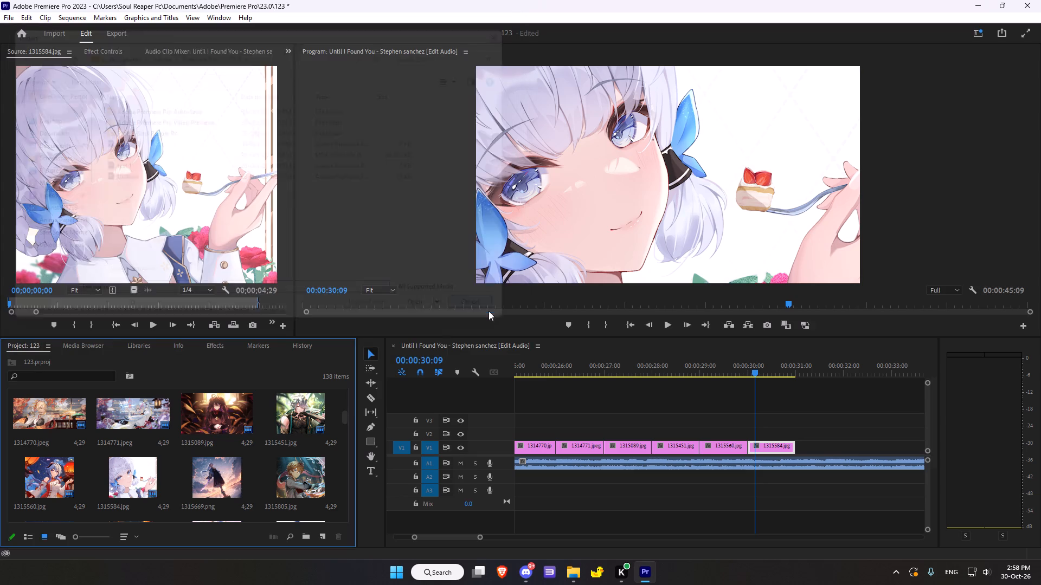
Load 1315669.png in the Source monitor and place it on V1 directly after the 1315584.jpg clip.
double_click(230, 474)
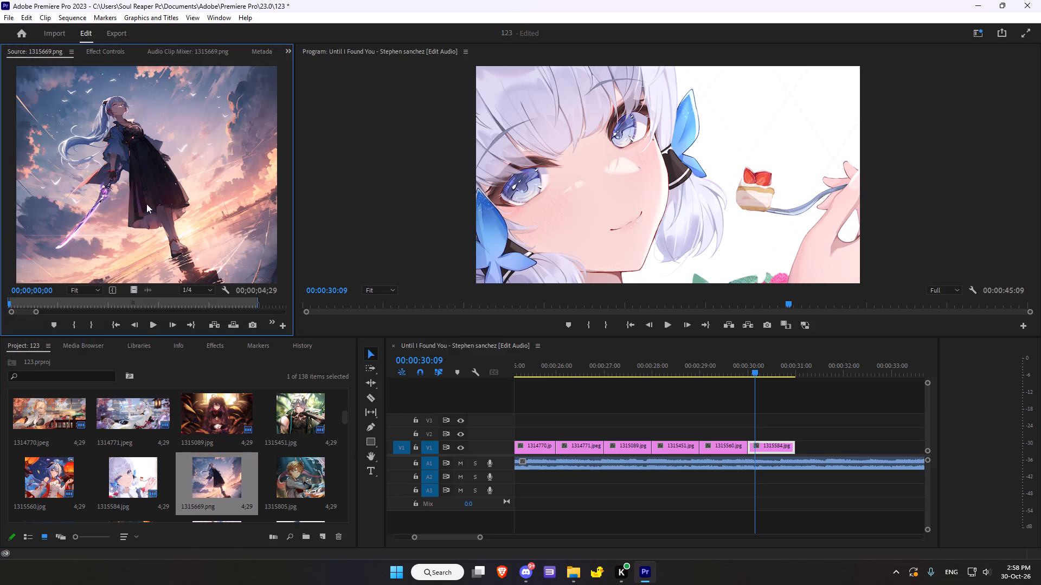
drag(147, 191, 802, 446)
Move the playhead to 00:00:31:38 and set the 1315669.png clip's duration on V1 to 00:00:01:00 in the Clip Speed / Duration settings.
scroll(793, 433, down, 12)
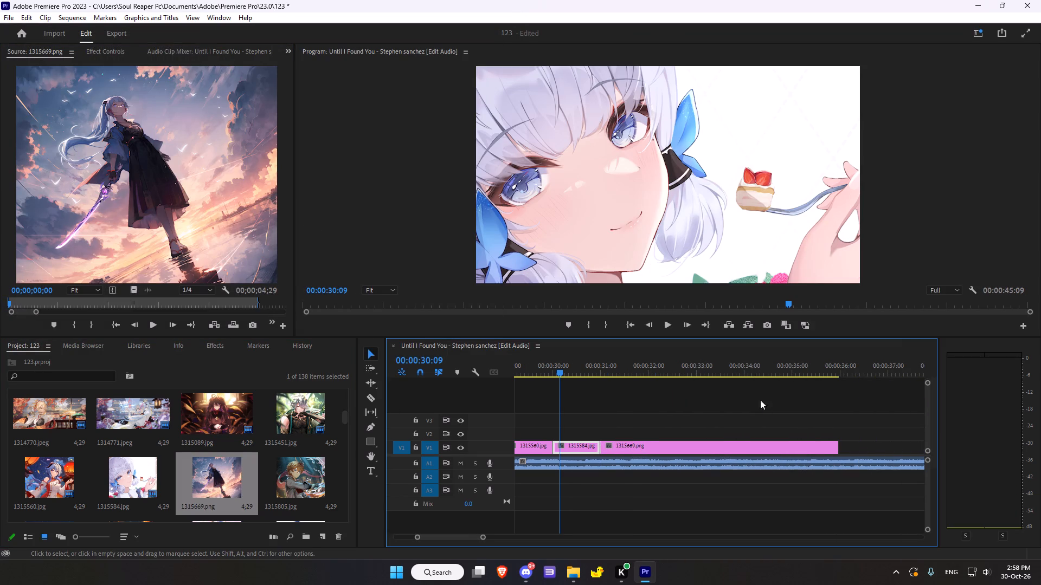
click(633, 368)
key(ctrl+r)
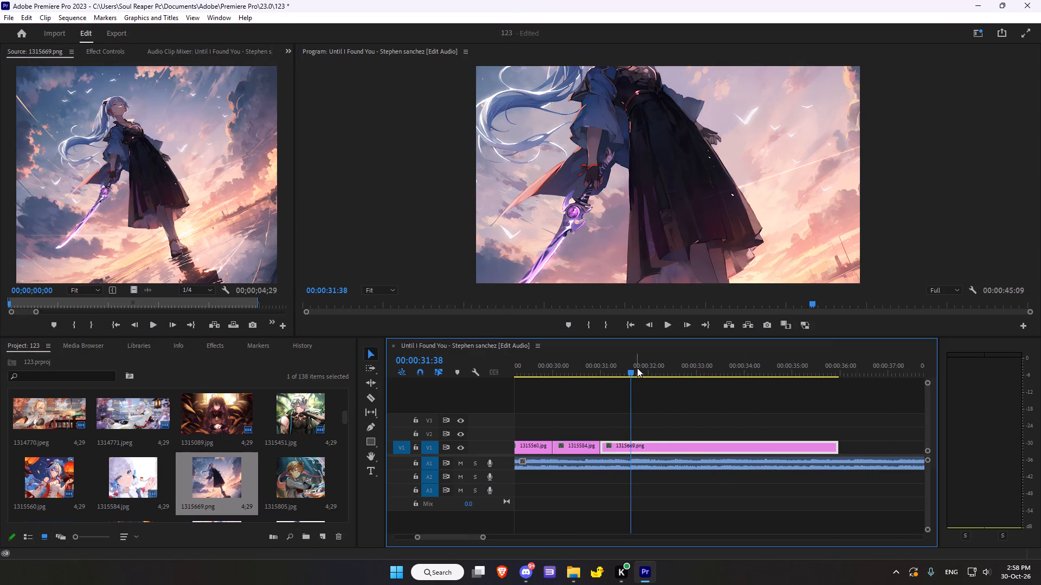
click(538, 262)
key(Right)
key(BackSpace)
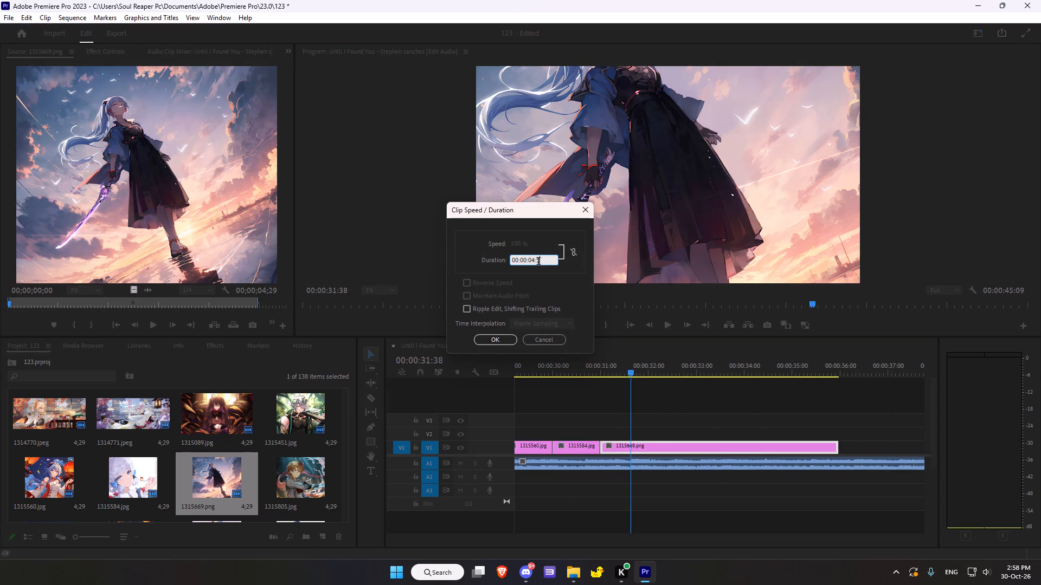
key(BackSpace)
text(00)
key(Left)
key(Left)
key(Left)
key(BackSpace)
key(1)
key(Return)
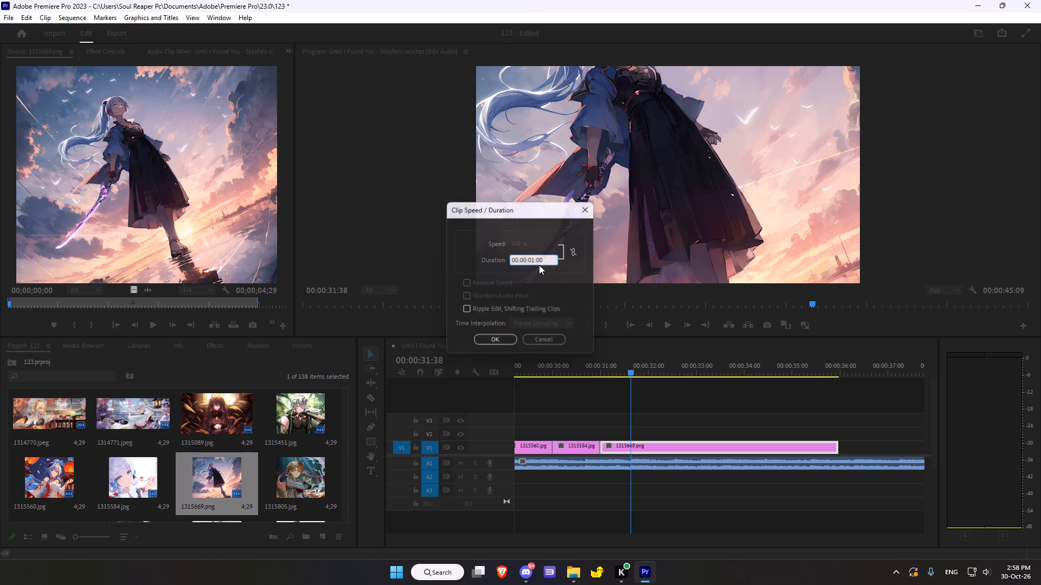
Load 1315805.jpg in the Source monitor and place it on V1 directly after the 1315669.png clip.
double_click(286, 469)
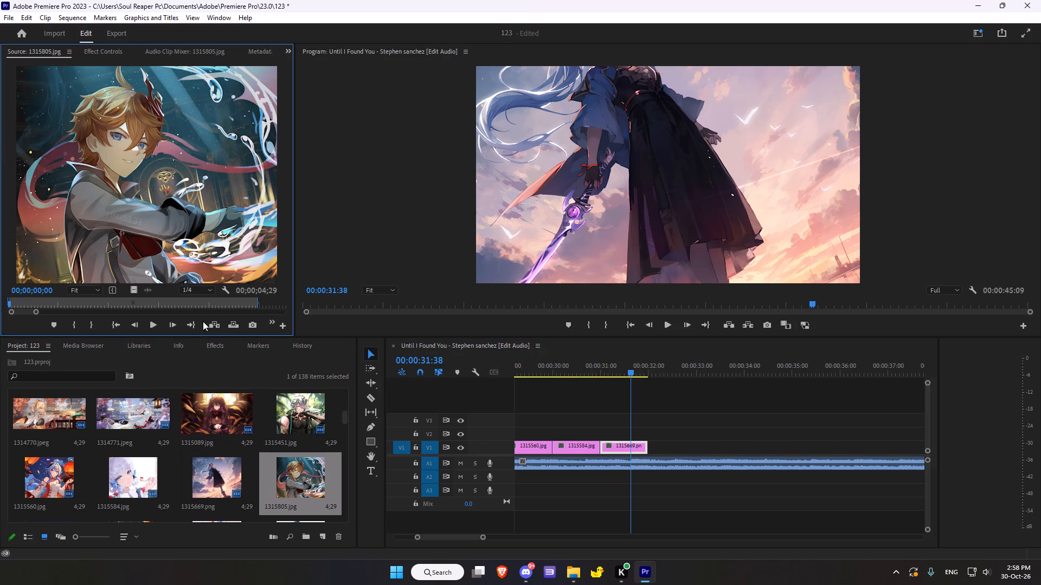
drag(182, 256, 646, 453)
Move the playhead to 00:00:32:31 and set the 1315805.jpg clip's duration on V1 to 00:00:01:00 in the Clip Speed / Duration settings.
click(675, 360)
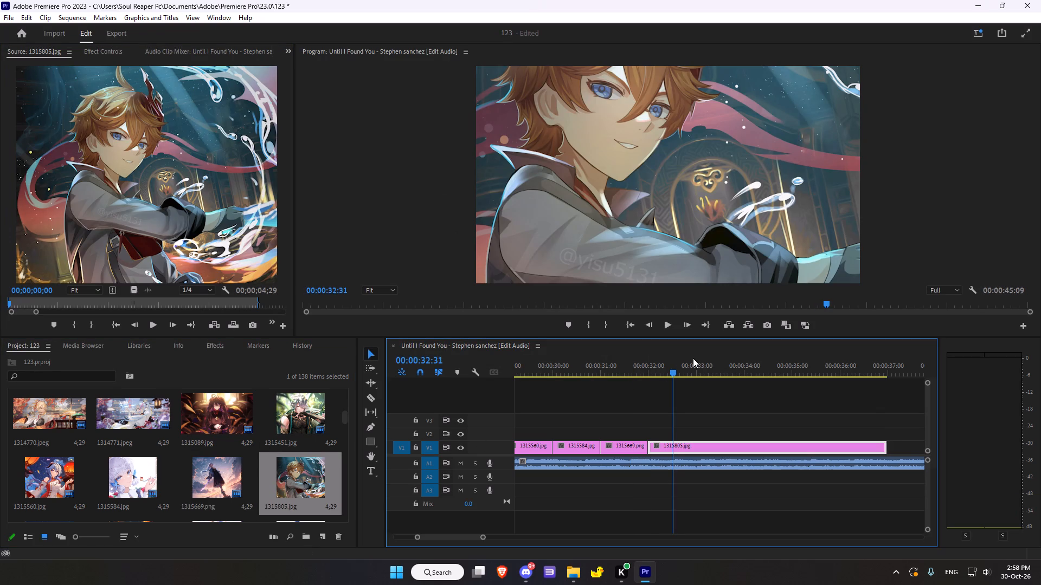
key(ctrl+r)
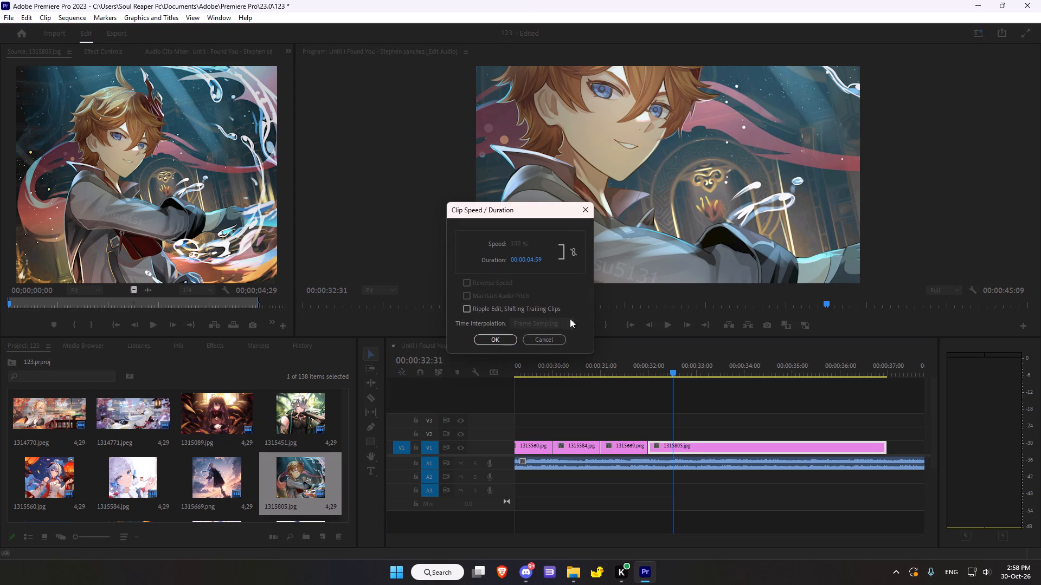
click(527, 253)
click(539, 259)
key(Right)
key(BackSpace)
key(BackSpace)
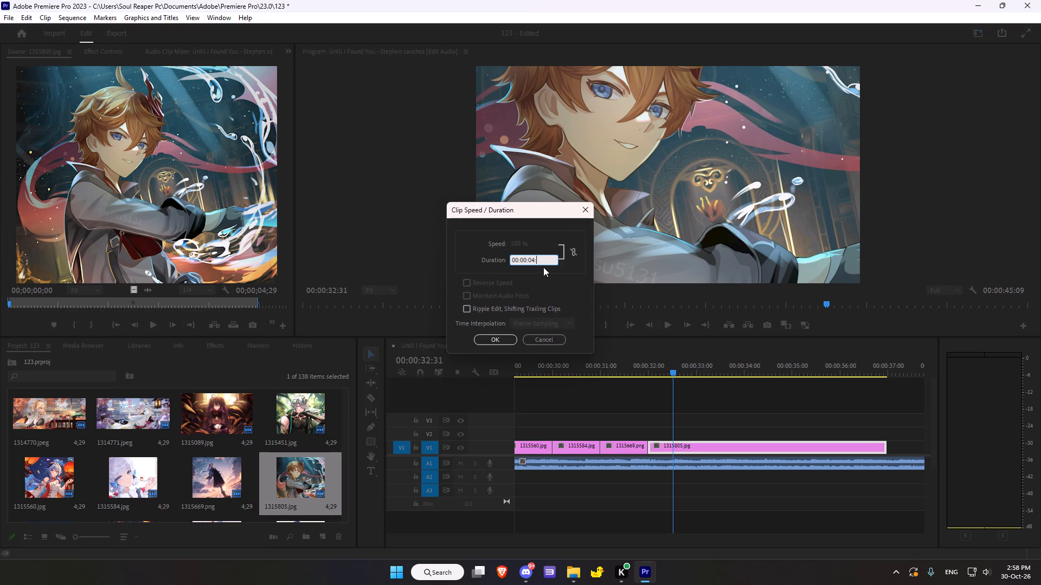
text(00)
key(Left)
key(Left)
key(Left)
key(BackSpace)
key(2)
key(BackSpace)
key(1)
key(Return)
Load 1315972.png in the Source monitor and place it on V1 directly after the 1315805.jpg clip.
scroll(185, 484, down, 1)
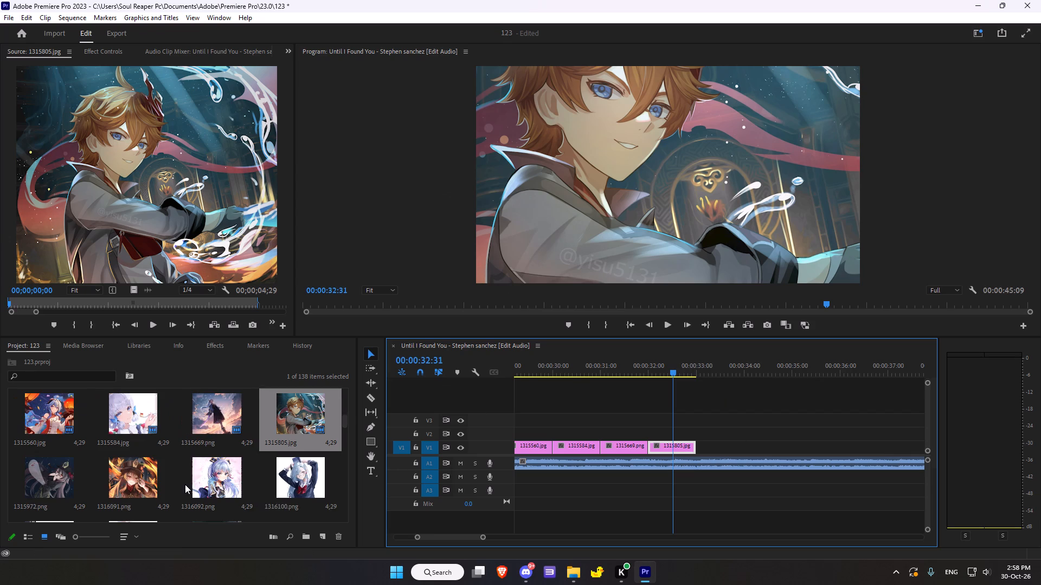
double_click(52, 478)
drag(138, 210, 697, 446)
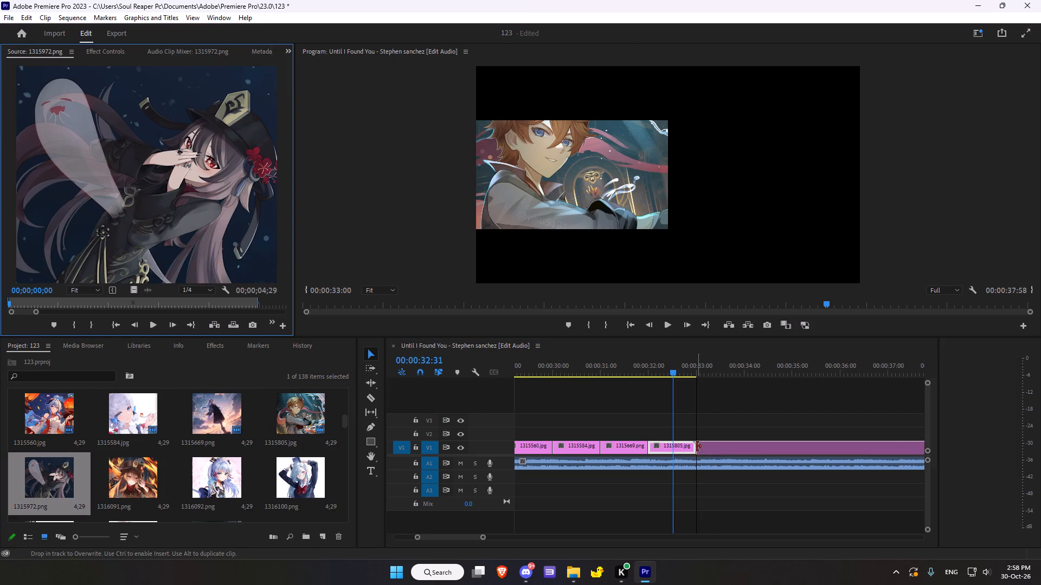
Move the playhead to 00:00:33:18 and set the 1315972.png clip's duration on V1 to 00:00:01:00 in the Clip Speed / Duration settings.
click(711, 373)
key(ctrl+r)
click(538, 261)
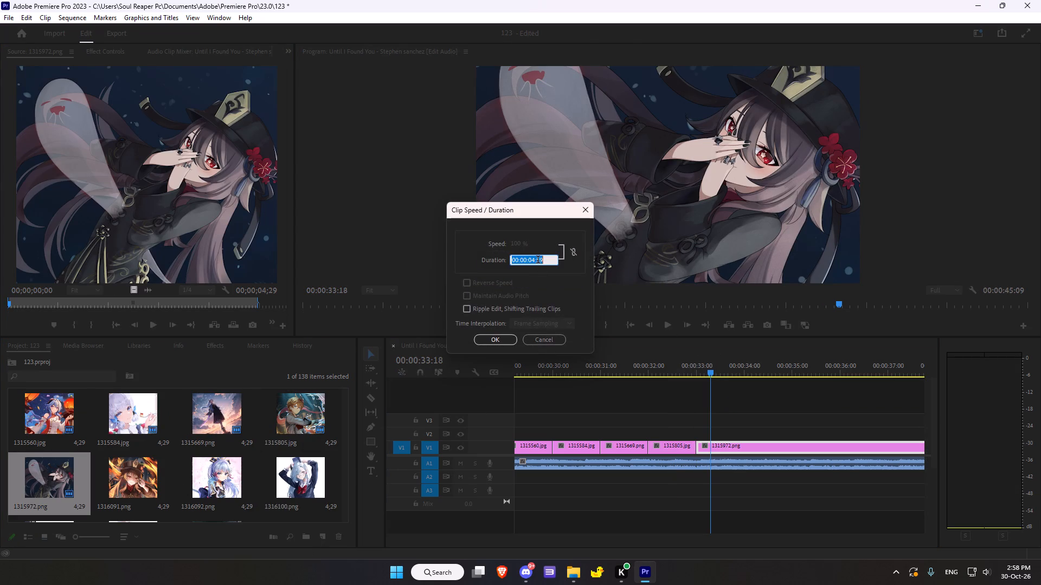
key(Right)
key(BackSpace)
key(BackSpace)
text(00)
key(Left)
key(Left)
key(Left)
key(BackSpace)
key(1)
key(Return)
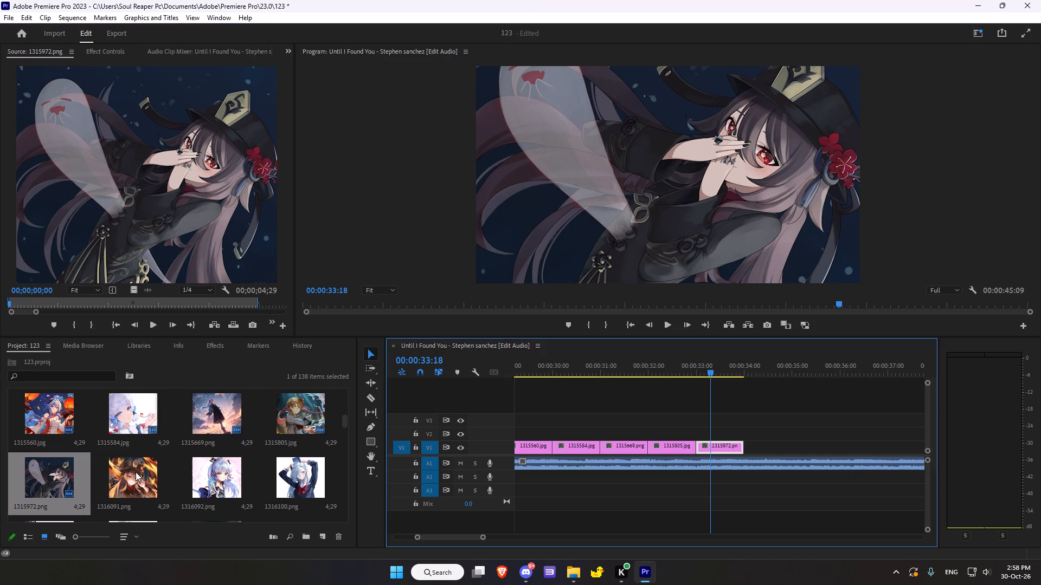
Place 1316091.png from the project bin on V1 directly after the 1315972.png clip.
drag(133, 472, 749, 453)
Move the playhead to 00:00:34:19 and set the 1316091.png clip's duration on V1 to 00:00:01:00 with Speed/Duration.
scroll(760, 448, down, 6)
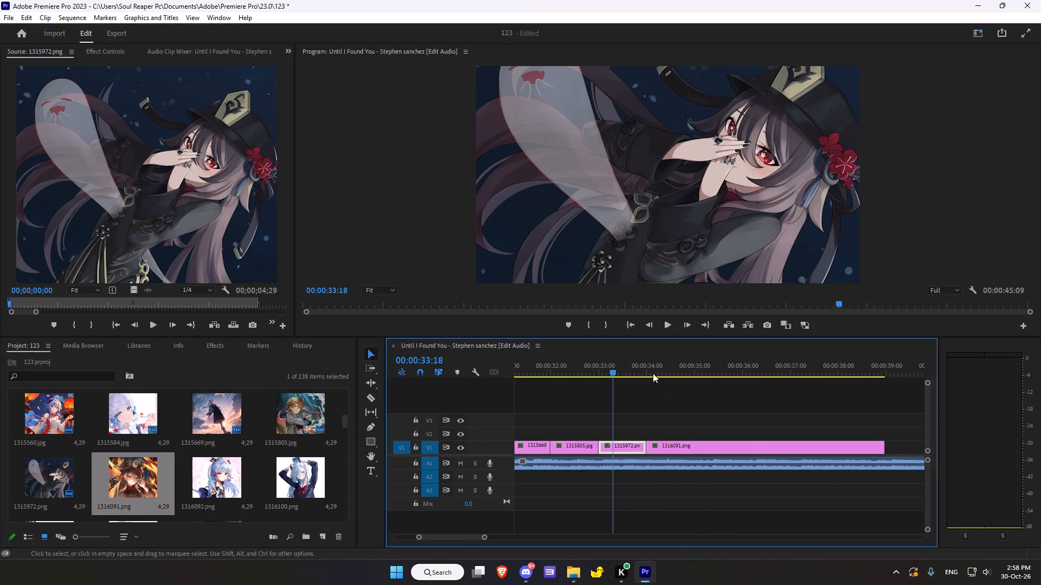
click(663, 362)
key(ctrl+r)
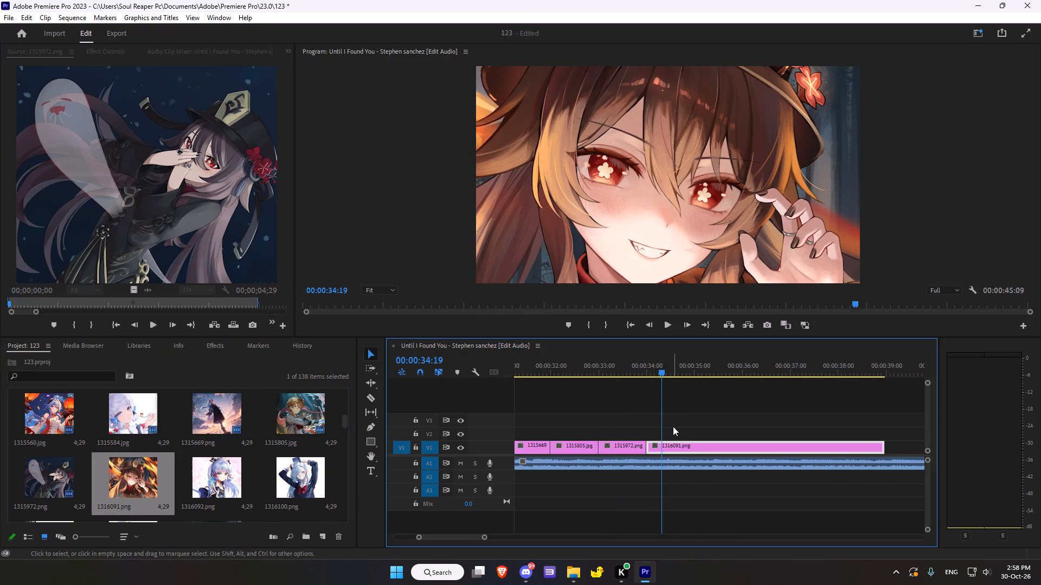
click(530, 256)
key(Right)
key(BackSpace)
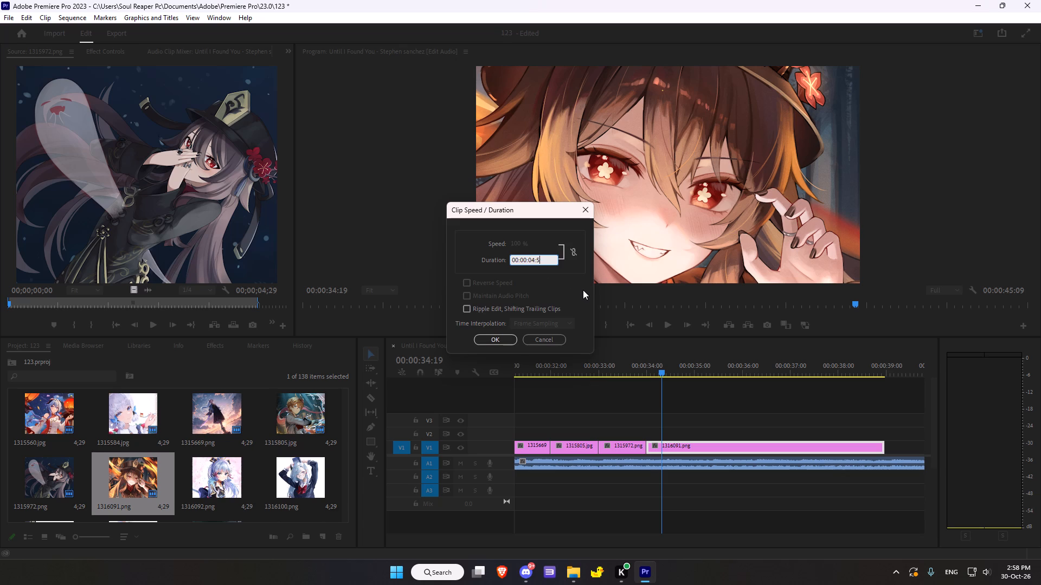
key(BackSpace)
key(Left)
key(BackSpace)
key(1)
key(Return)
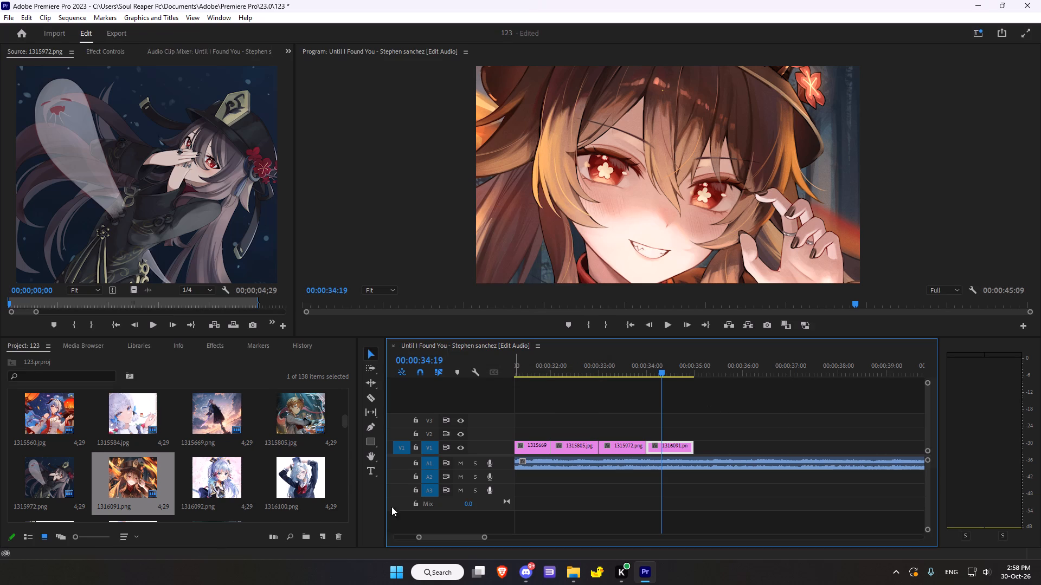
Load 1316092.png in the Source monitor and place it on V1 directly after the 1316091.png clip.
double_click(207, 470)
drag(207, 239, 696, 452)
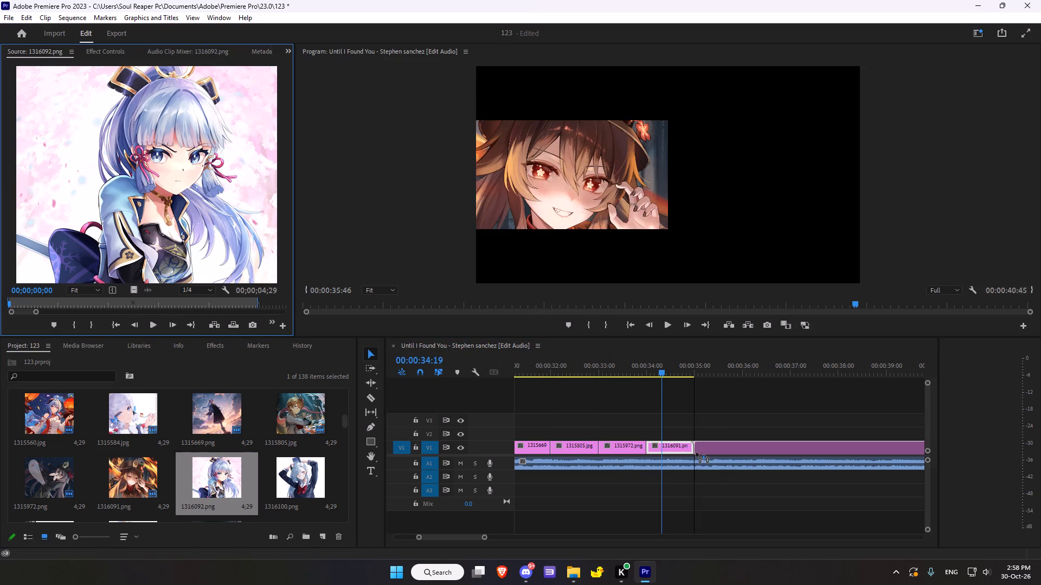
drag(696, 452, 696, 452)
Move the playhead to 00:00:35:48 and set the 1316092.png clip's duration on V1 to 00:00:01:00 with Speed/Duration.
click(734, 371)
key(ctrl+r)
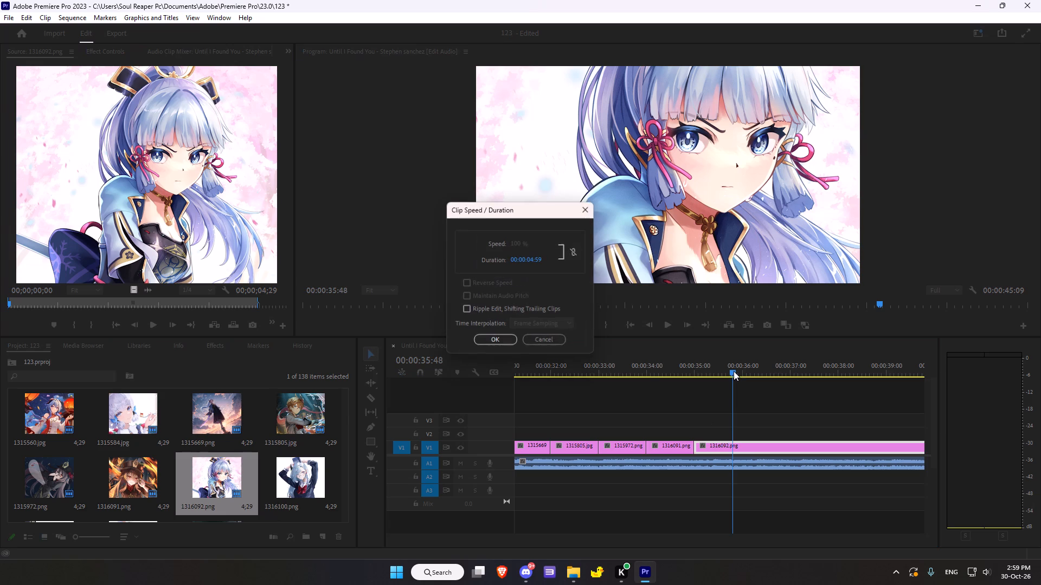
click(534, 256)
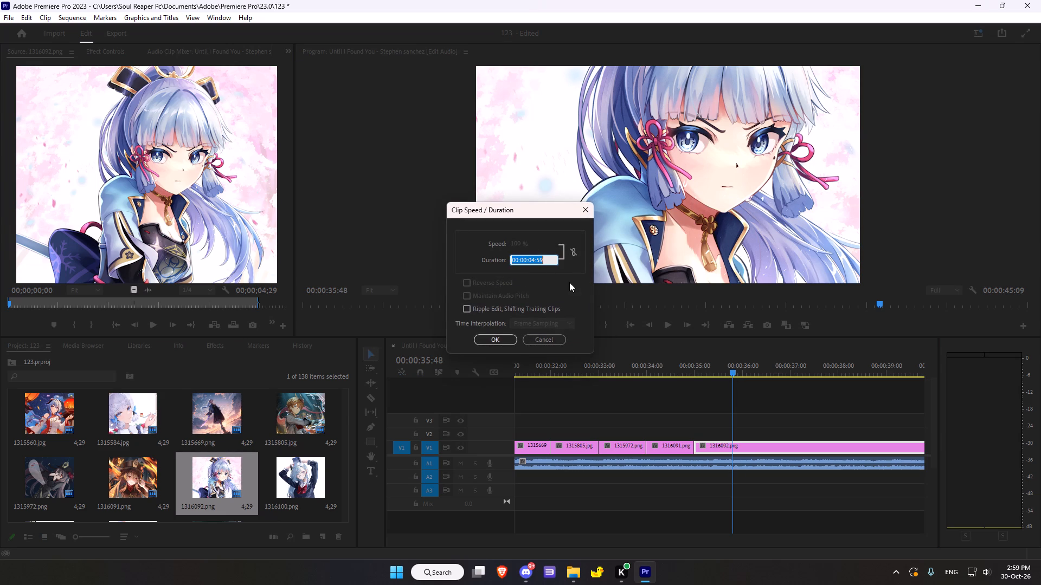
key(Right)
key(BackSpace)
key(BackSpace)
key(Left)
key(BackSpace)
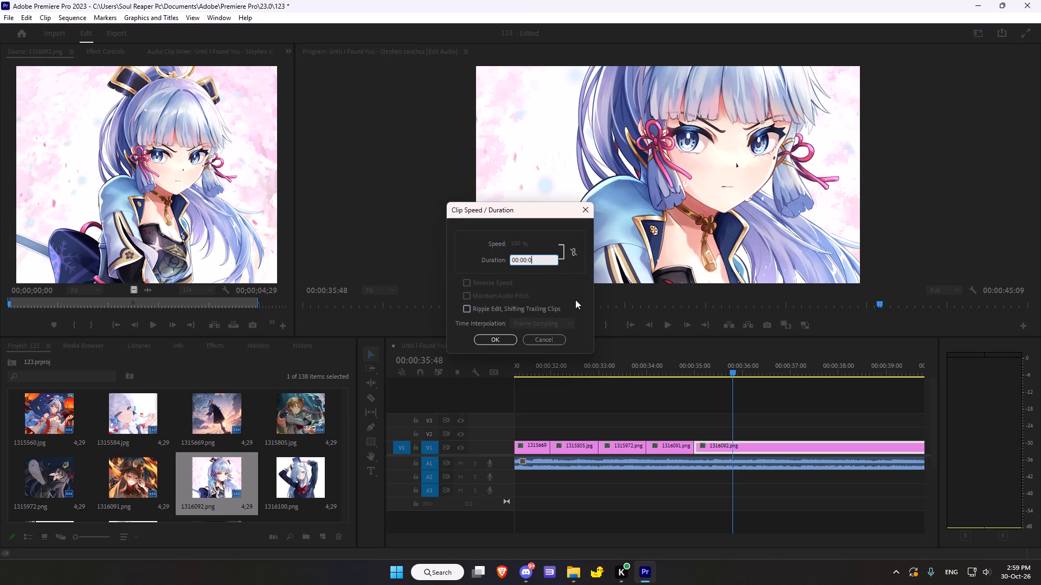
key(1)
key(Return)
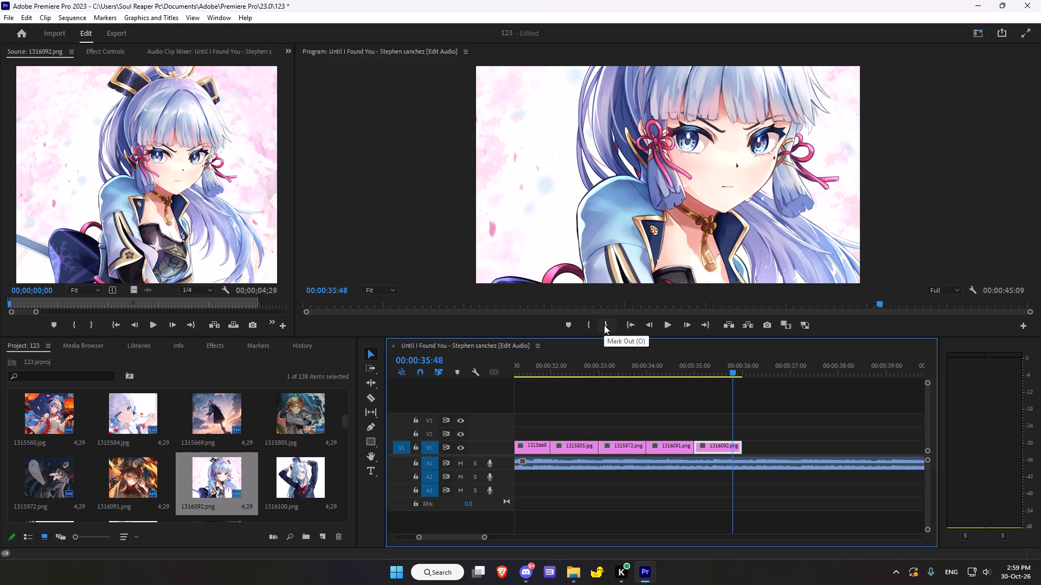
Load 1316100.png in the Source monitor and place it on V1 directly after the 1316092.png clip.
double_click(297, 483)
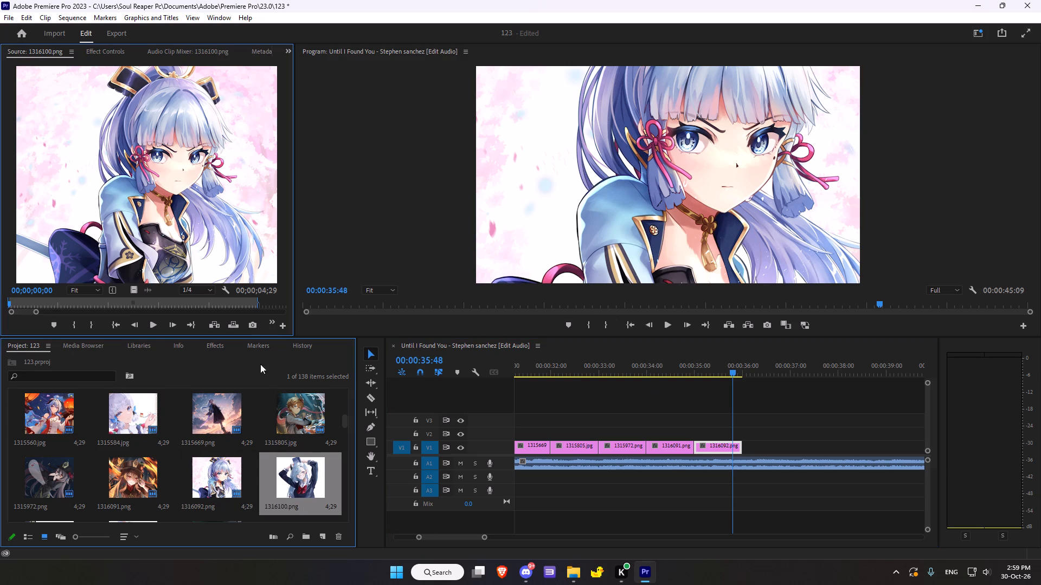
drag(204, 248, 745, 447)
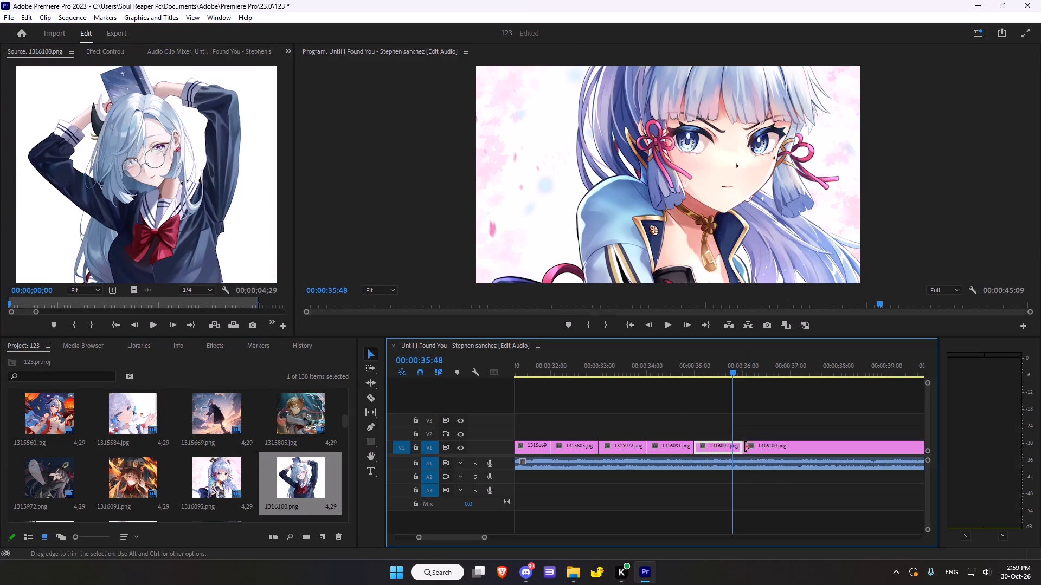
Move the playhead to 00:00:36:28 and set the 1316100.png clip's duration on V1 to 00:00:01:00 with Speed/Duration.
click(766, 363)
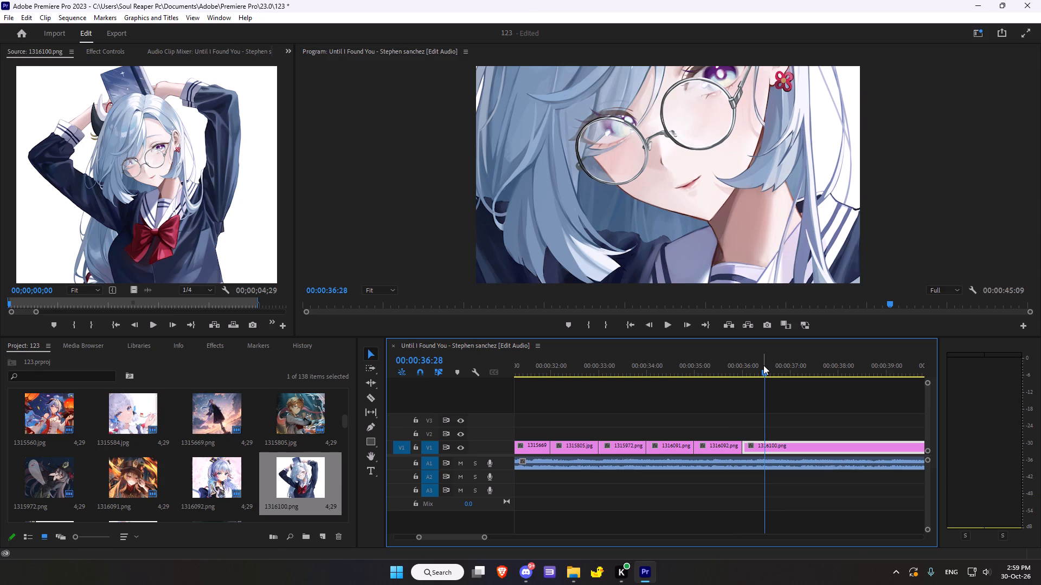
key(ctrl+r)
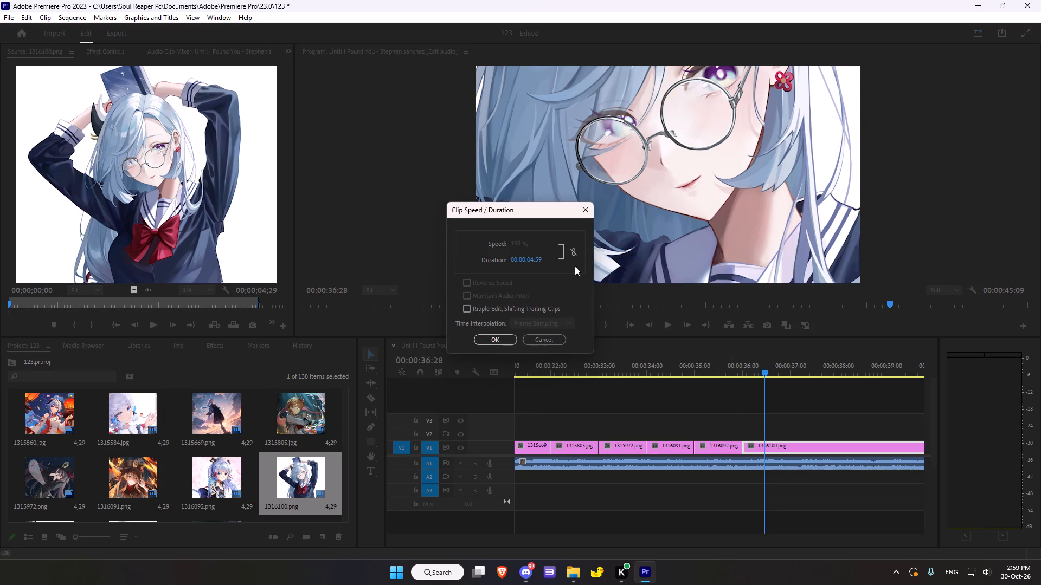
click(532, 260)
key(Right)
key(BackSpace)
key(BackSpace)
key(Left)
key(BackSpace)
key(1)
key(Return)
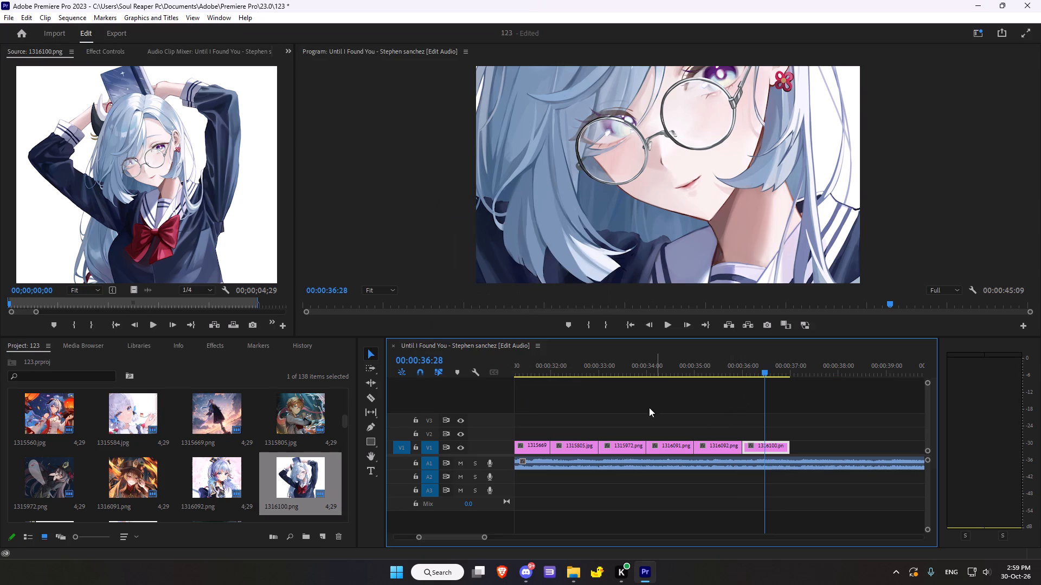
Load 1316101.png in the Source monitor and place it on V1 directly after the 1316100.png clip.
scroll(272, 452, down, 1)
double_click(39, 482)
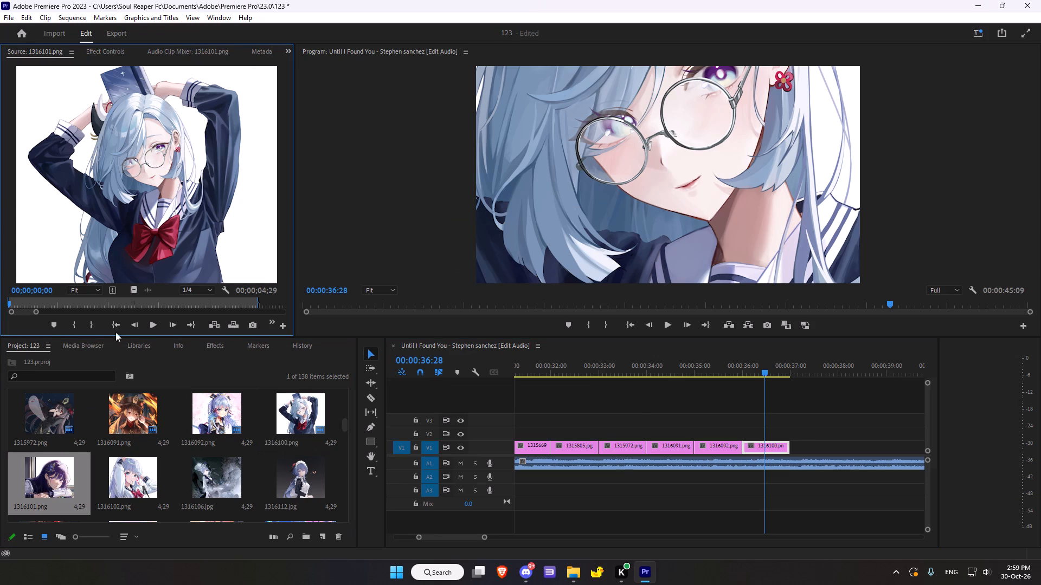
drag(133, 206, 796, 444)
Move the playhead to 00:00:37:32 and set the 1316101.png clip's duration on V1 to 00:00:01:00 with Speed/Duration.
click(817, 371)
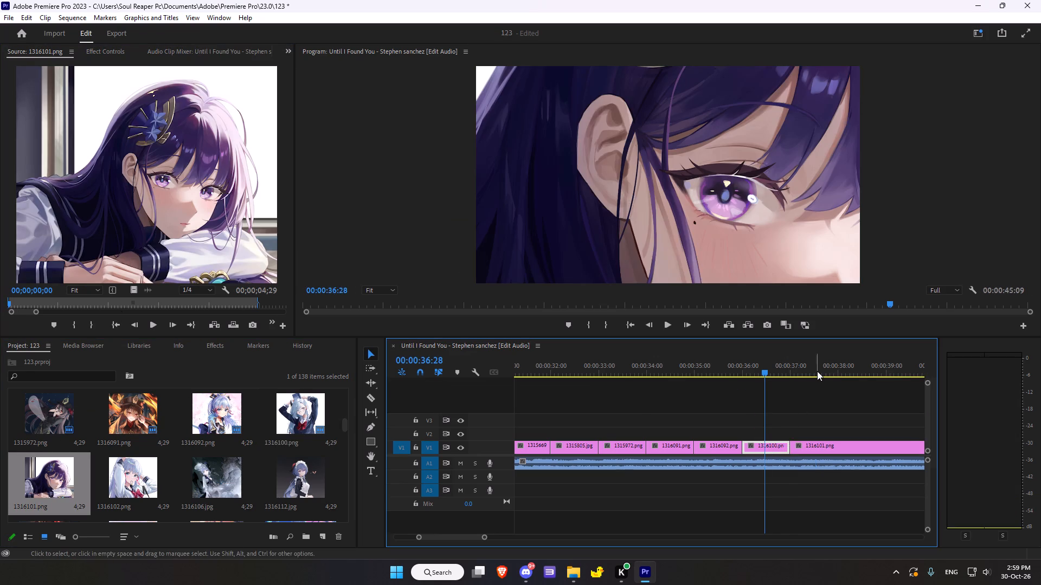
key(ctrl+r)
click(537, 258)
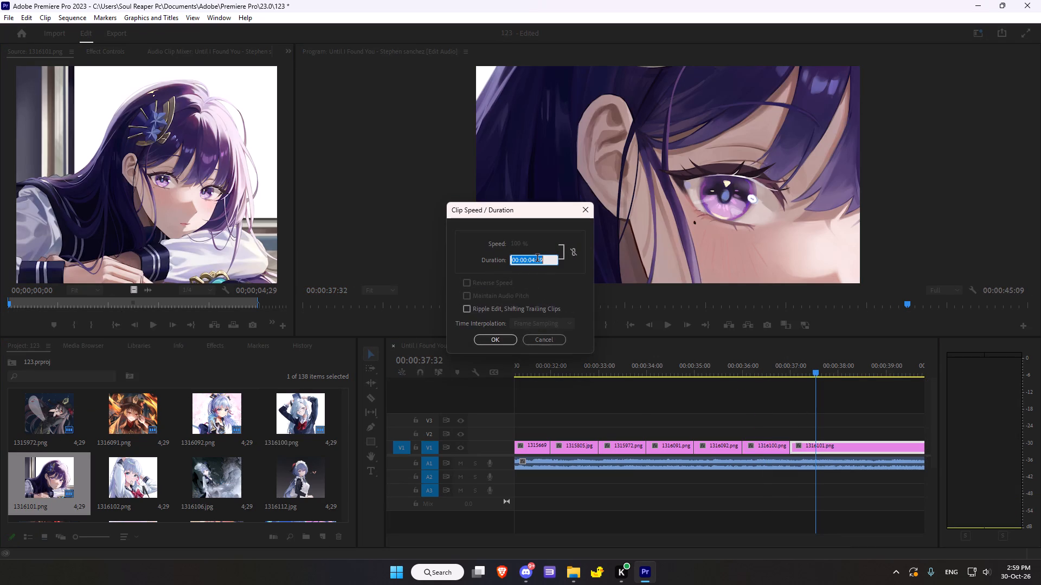
key(Right)
key(BackSpace)
key(BackSpace)
key(Left)
key(BackSpace)
key(1)
key(Return)
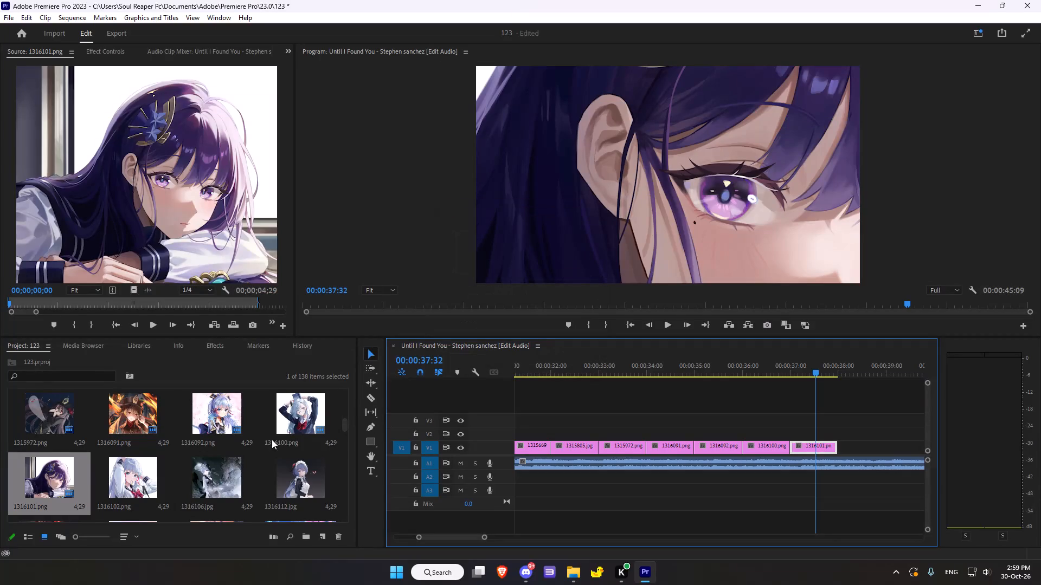
Load 1316102.png in the Source monitor and place it on V1 directly after the 1316101.png clip.
double_click(132, 483)
drag(163, 186, 840, 444)
Move the playhead to 00:00:38:37 and set the 1316102.png clip's duration on V1 to 00:00:01:00 with Speed/Duration.
scroll(825, 441, down, 16)
click(625, 372)
click(608, 366)
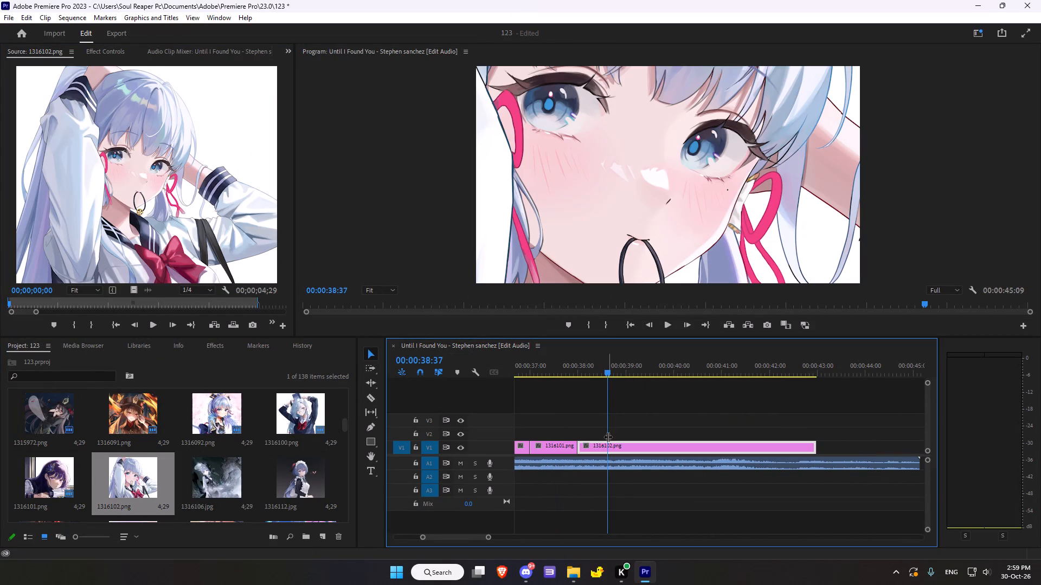
key(ctrl+r)
click(534, 261)
key(Right)
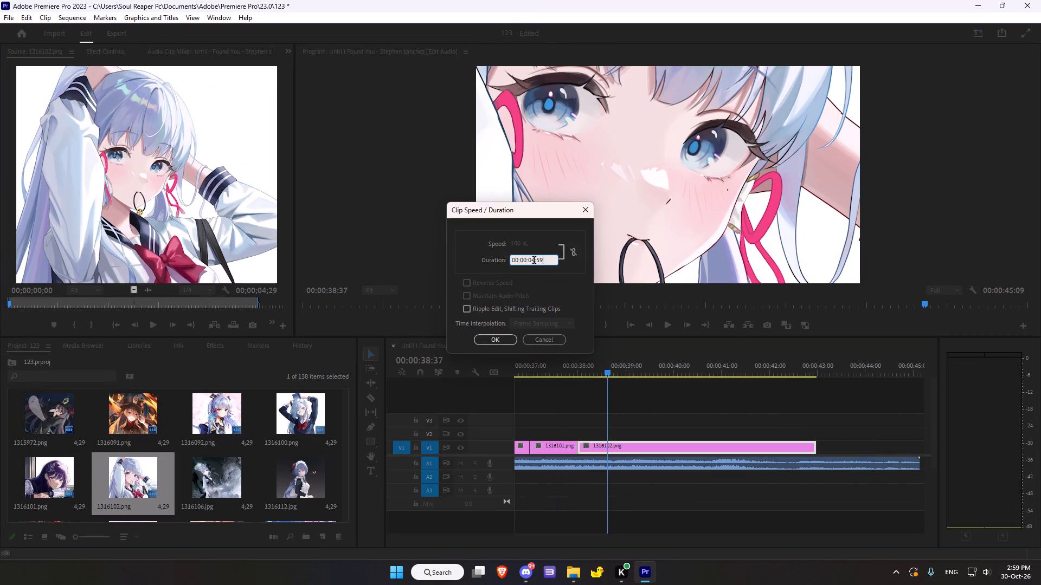
key(BackSpace)
key(BackSpace)
text(00)
key(Left)
key(Left)
key(Left)
key(BackSpace)
key(1)
key(Return)
Load 1316106.jpg in the Source monitor and place it on V1 directly after the 1316102.png clip.
double_click(227, 472)
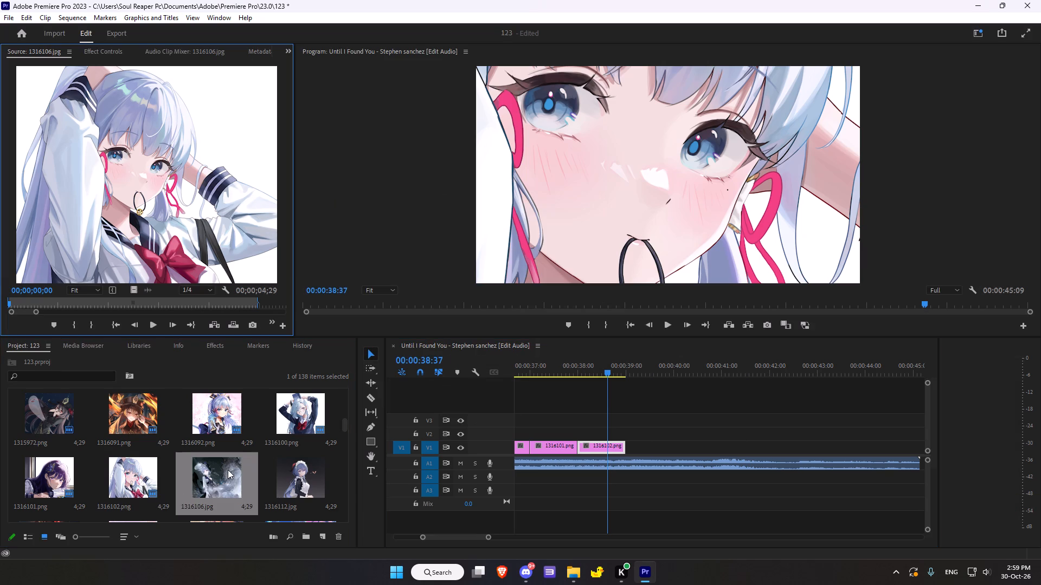
drag(191, 209, 626, 457)
Move the playhead to 00:00:39:17 and set the 1316106.jpg clip's duration on V1 to 00:00:01:00 with Speed/Duration.
click(640, 367)
key(ctrl+r)
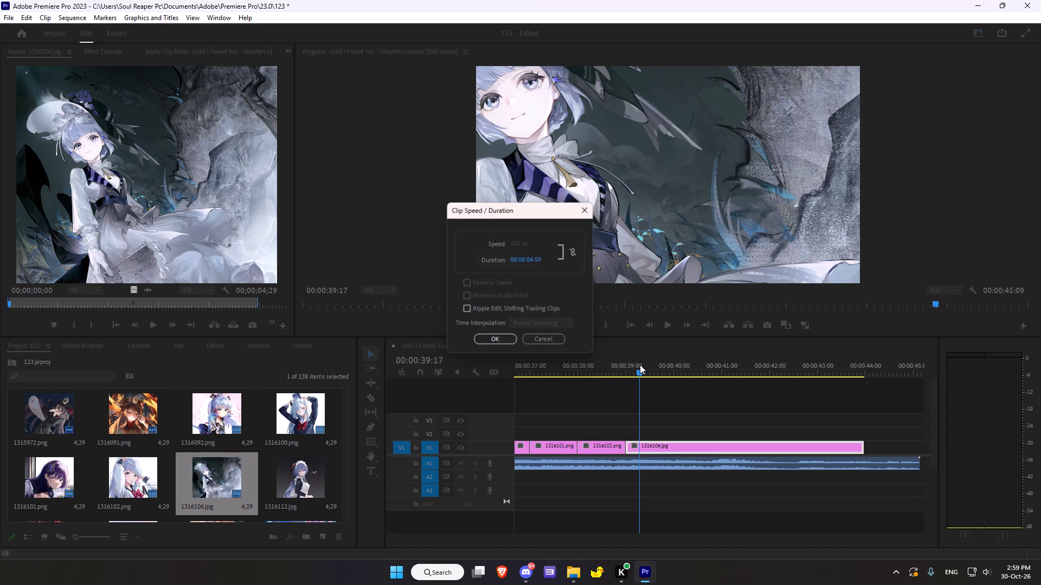
click(526, 263)
key(Right)
key(BackSpace)
key(BackSpace)
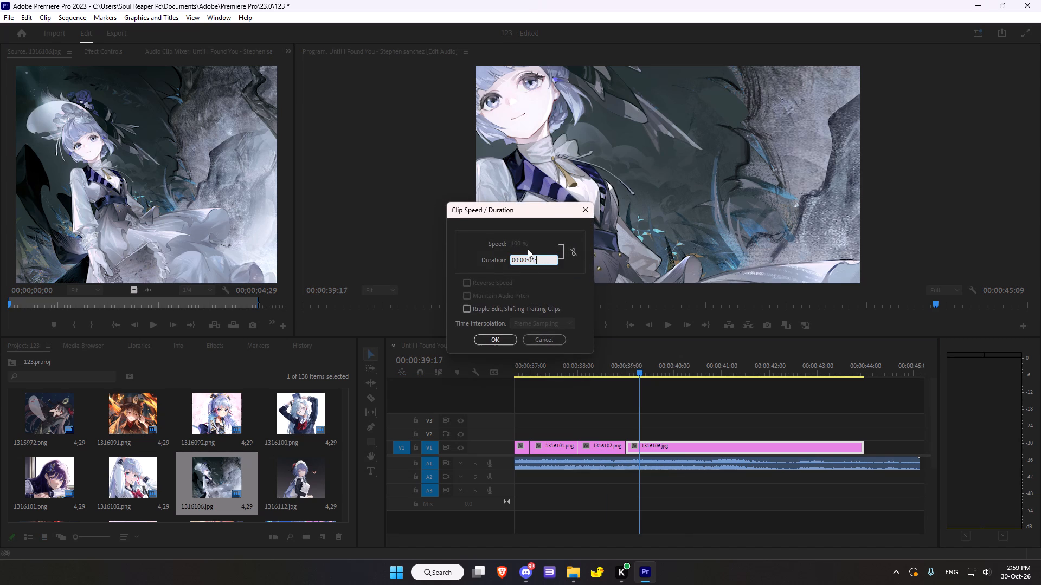
key(Left)
key(BackSpace)
key(1)
key(Return)
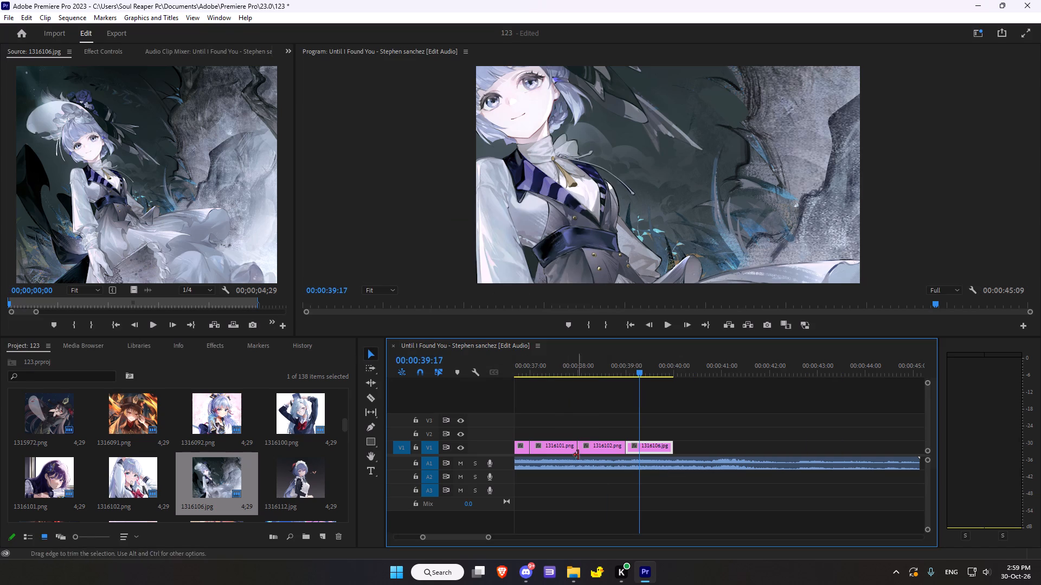
Load 1316112.jpg in the Source monitor and place it on V1 directly after the 1316106.jpg clip.
double_click(298, 473)
drag(183, 206, 668, 460)
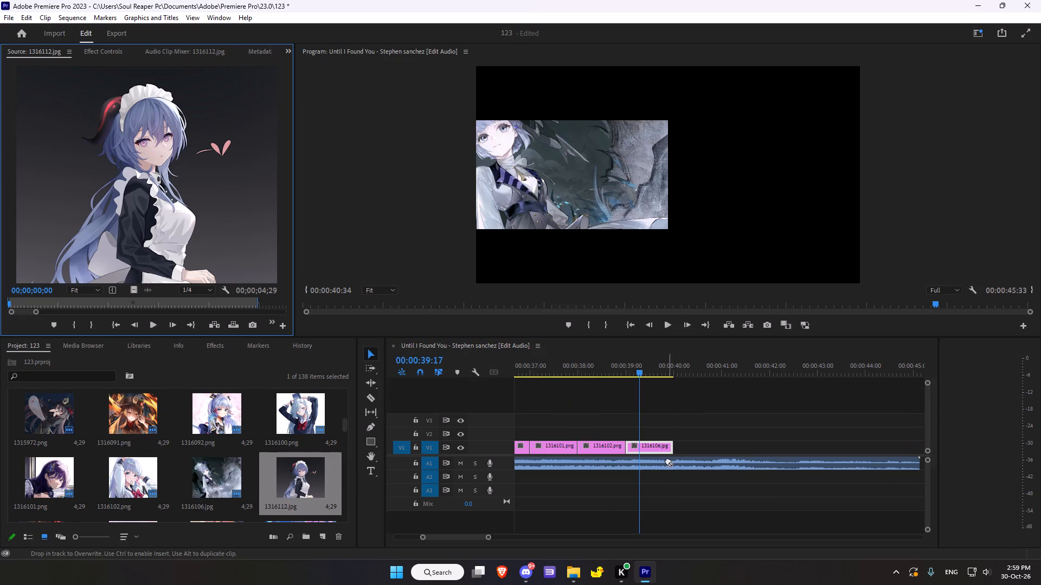
drag(668, 460, 677, 454)
Move the playhead to 00:00:40:27 and set the 1316112.jpg clip's duration on V1 to 00:00:01:00 with Speed/Duration.
click(696, 369)
key(ctrl+r)
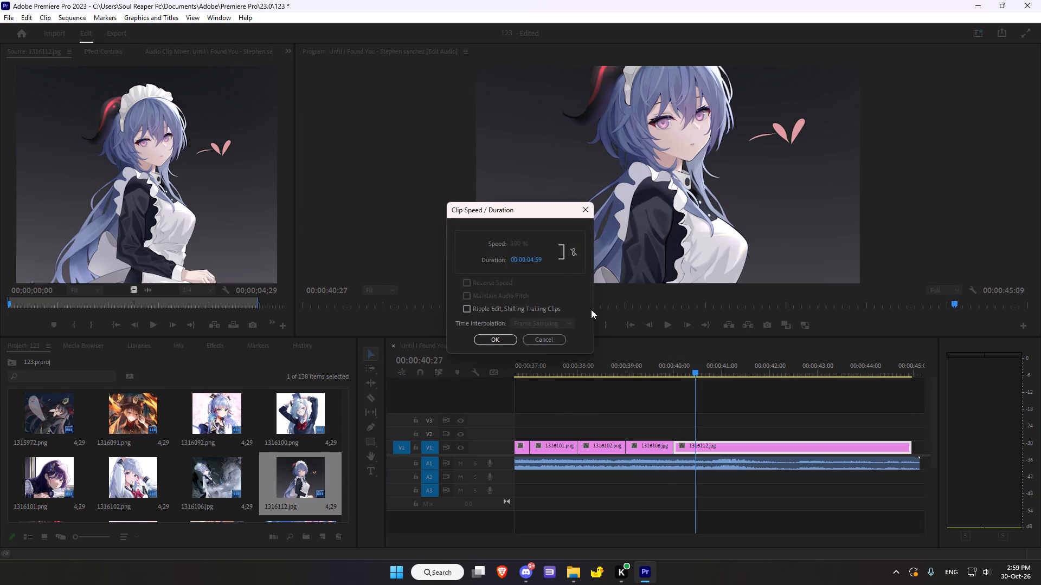
click(525, 255)
key(Right)
key(BackSpace)
key(BackSpace)
key(Left)
key(BackSpace)
key(1)
key(Return)
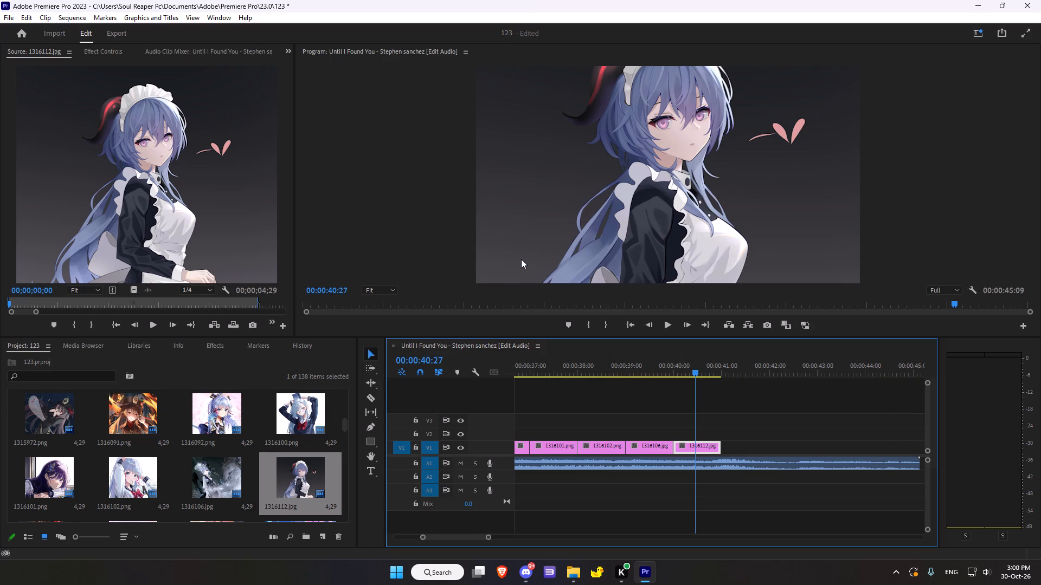
Load 1316242.jpg in the Source monitor and place it on V1 directly after the 1316112.jpg clip.
scroll(216, 451, down, 2)
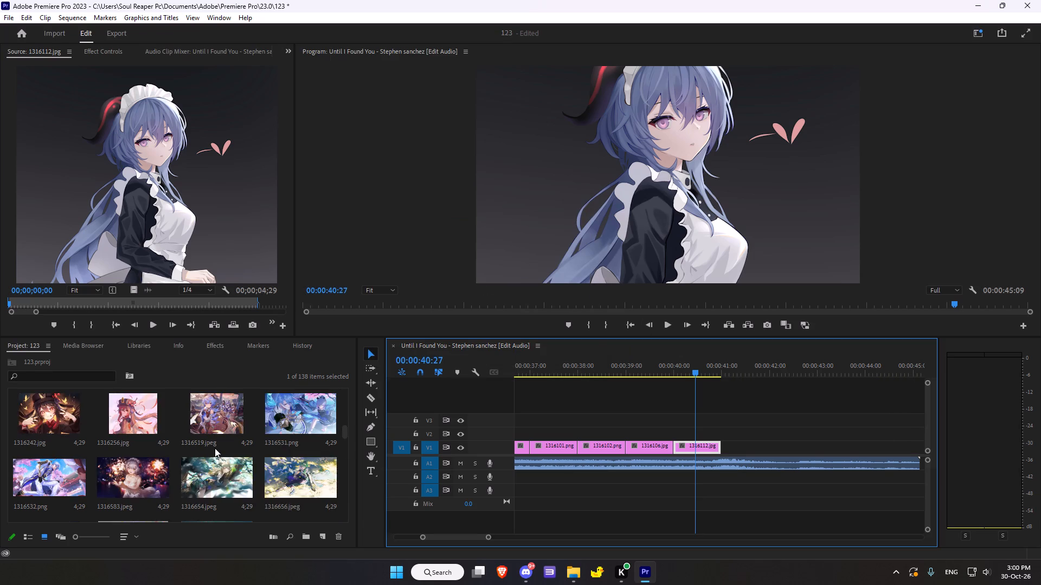
scroll(215, 448, up, 1)
double_click(44, 478)
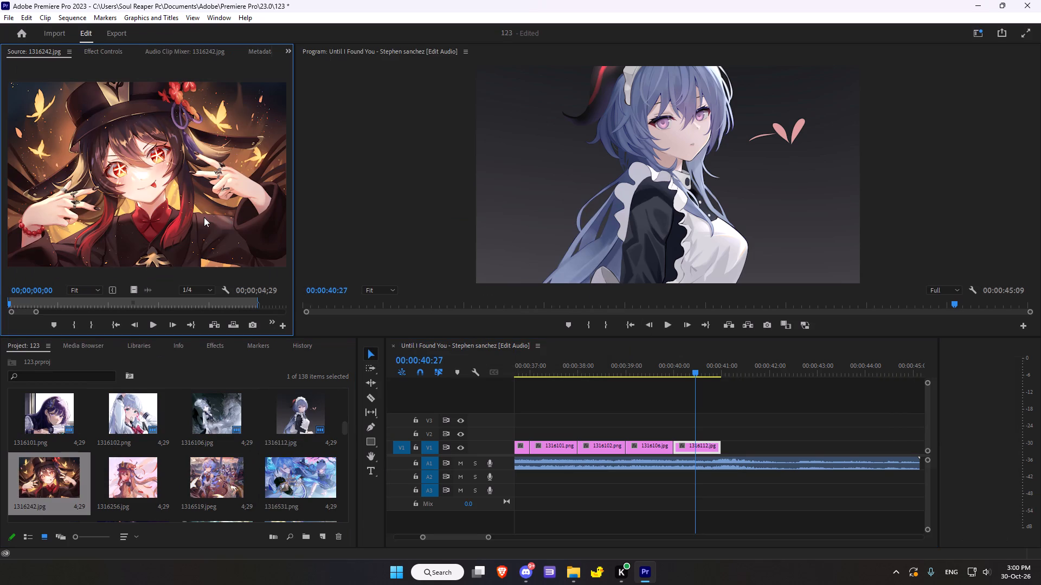
drag(204, 217, 726, 445)
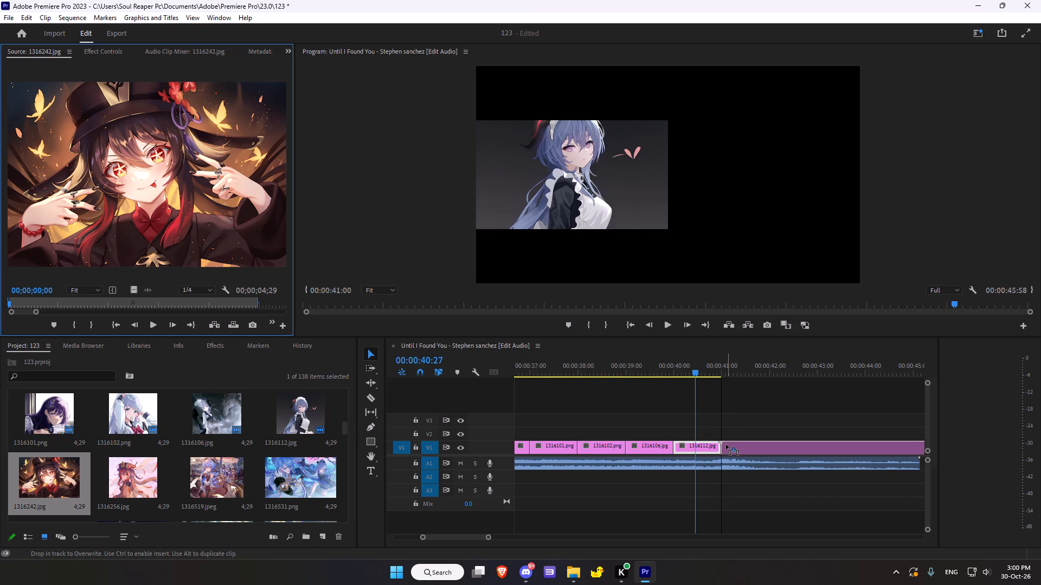
drag(726, 445, 724, 444)
Move the playhead to 00:00:41:26 and set the 1316242.jpg clip's duration on V1 to 00:00:01:00 with Speed/Duration.
click(743, 368)
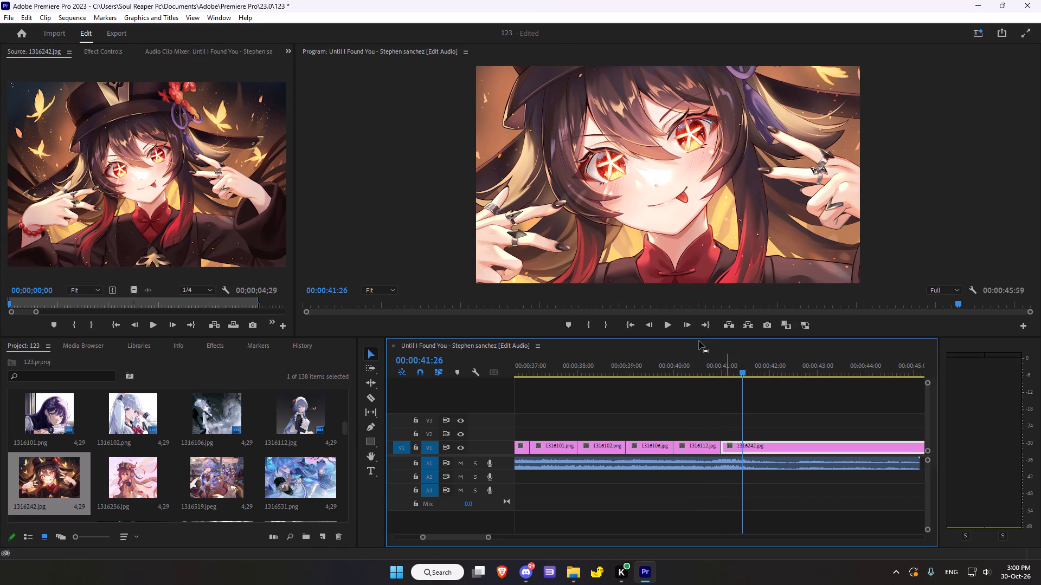
key(ctrl+r)
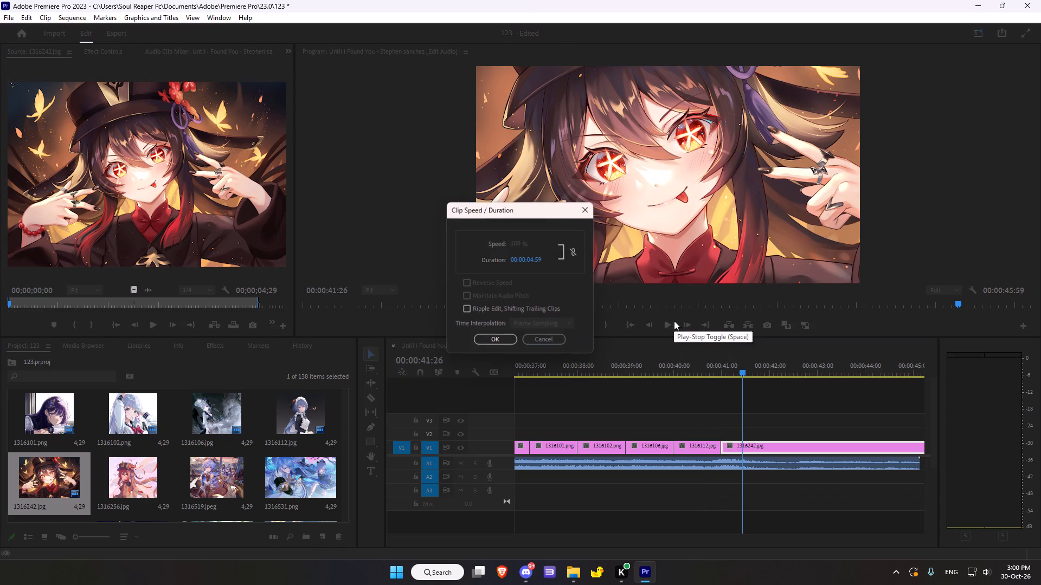
click(539, 259)
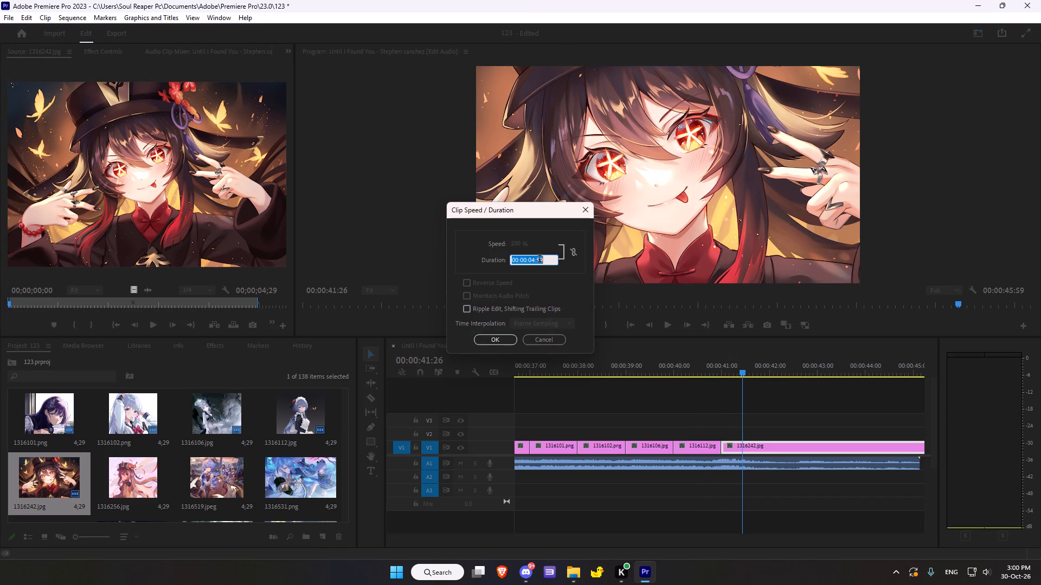
key(Right)
key(BackSpace)
key(BackSpace)
key(Left)
key(Down)
click(554, 261)
key(Down)
key(Down)
key(Up)
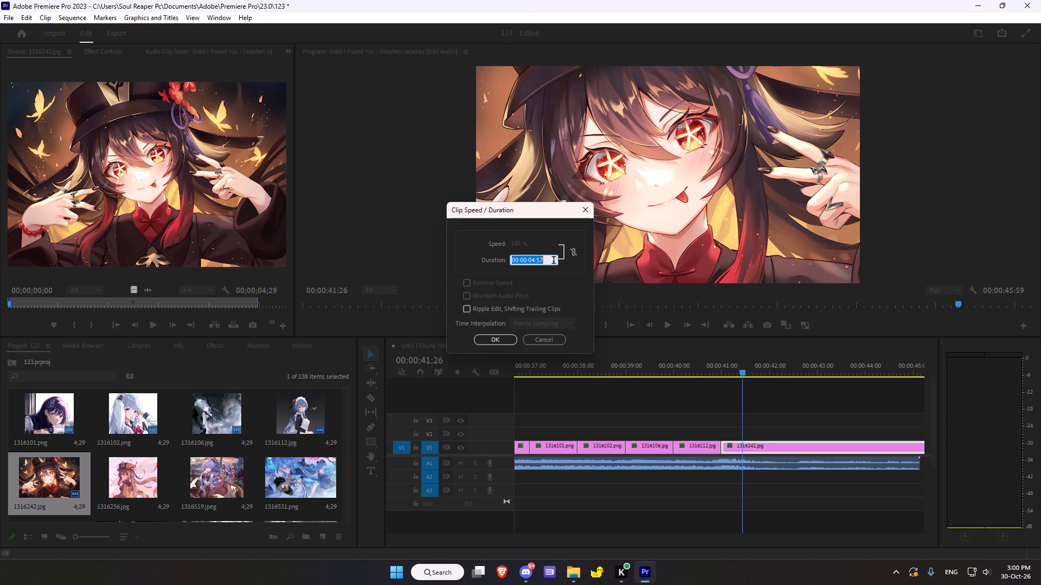
key(Down)
click(545, 261)
key(BackSpace)
key(BackSpace)
key(Left)
key(Left)
key(Right)
key(BackSpace)
key(1)
key(Return)
Load 1316256.jpg in the Source monitor and place it on V1 directly after the 1316242.jpg clip.
double_click(132, 467)
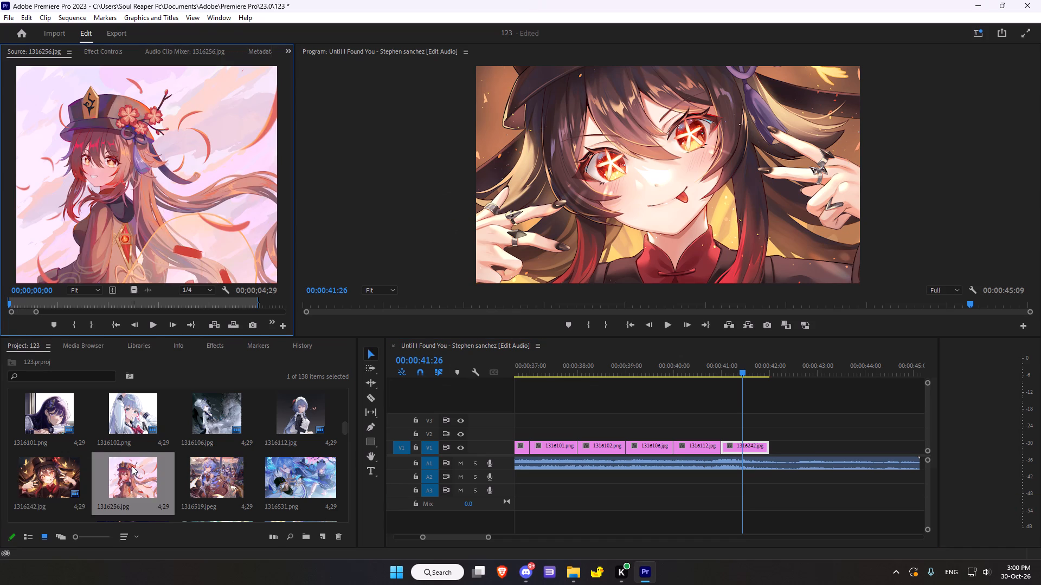
drag(166, 227, 774, 446)
Move the playhead to 00:00:42:32 and set the 1316256.jpg clip's duration on V1 to 00:00:01:00 with Speed/Duration.
scroll(770, 419, down, 5)
click(716, 368)
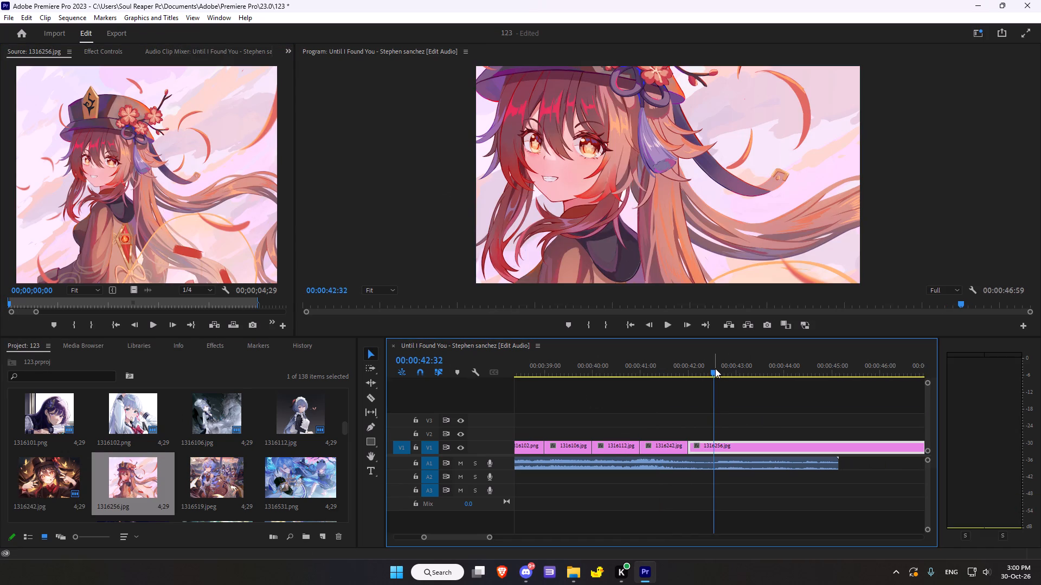
key(ctrl+r)
click(526, 262)
key(Right)
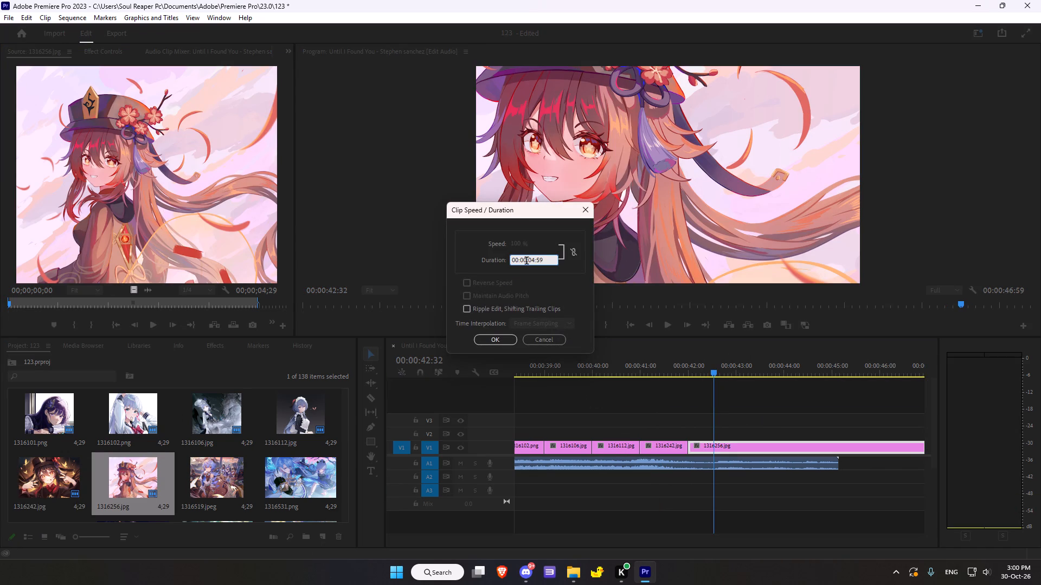
key(BackSpace)
key(BackSpace)
key(Left)
key(BackSpace)
key(1)
key(Return)
Load 1316519.jpeg in the Source monitor and place it on V1 directly after the 1316256.jpg clip.
double_click(232, 468)
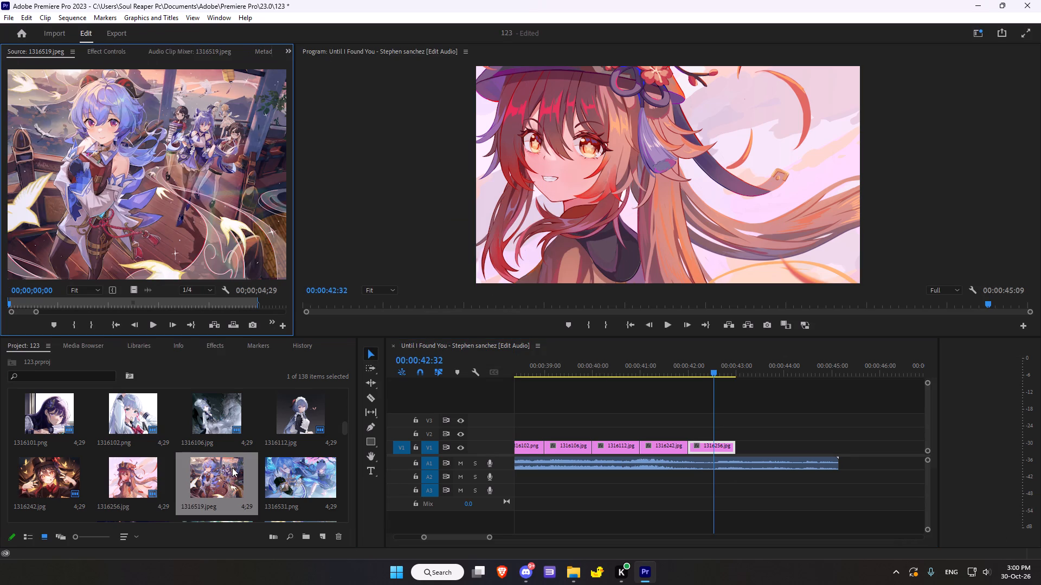
drag(187, 199, 741, 453)
Move the playhead to 00:00:43:25 and set the 1316519.jpeg clip's duration on V1 to 00:00:01:00 with Speed/Duration.
scroll(683, 392, down, 6)
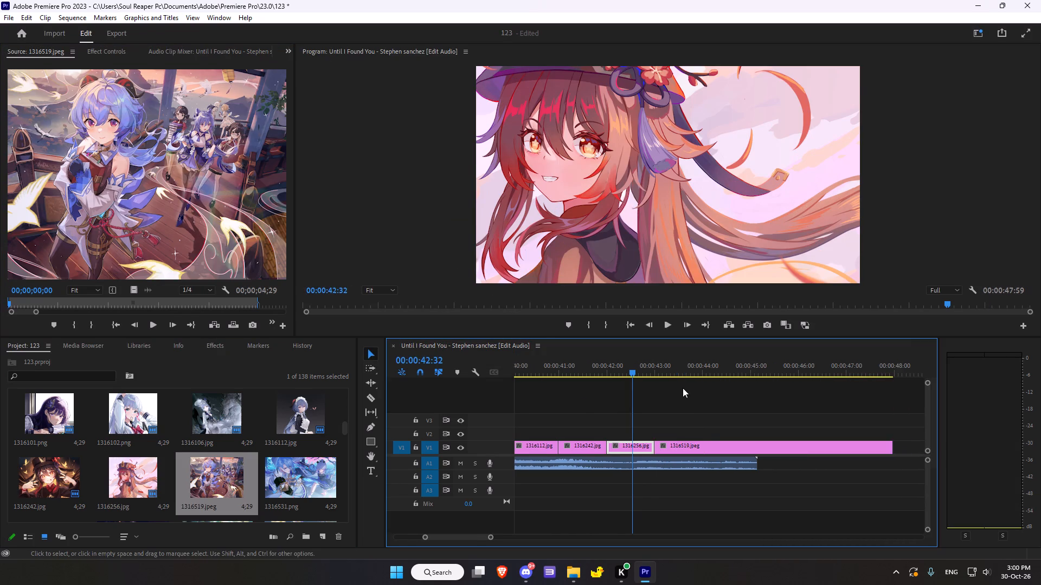
click(678, 364)
click(660, 367)
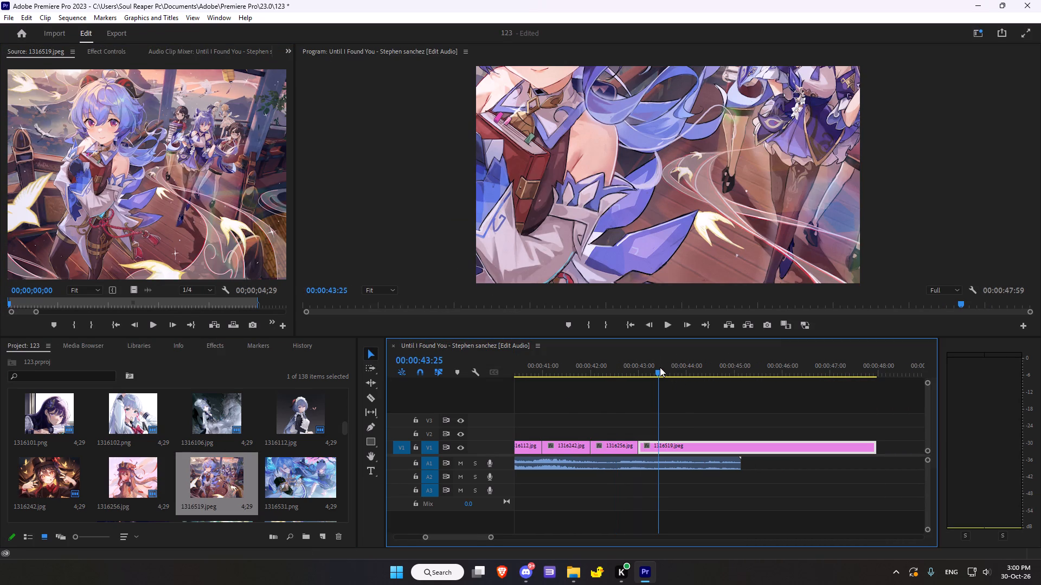
key(ctrl+r)
click(535, 259)
key(Right)
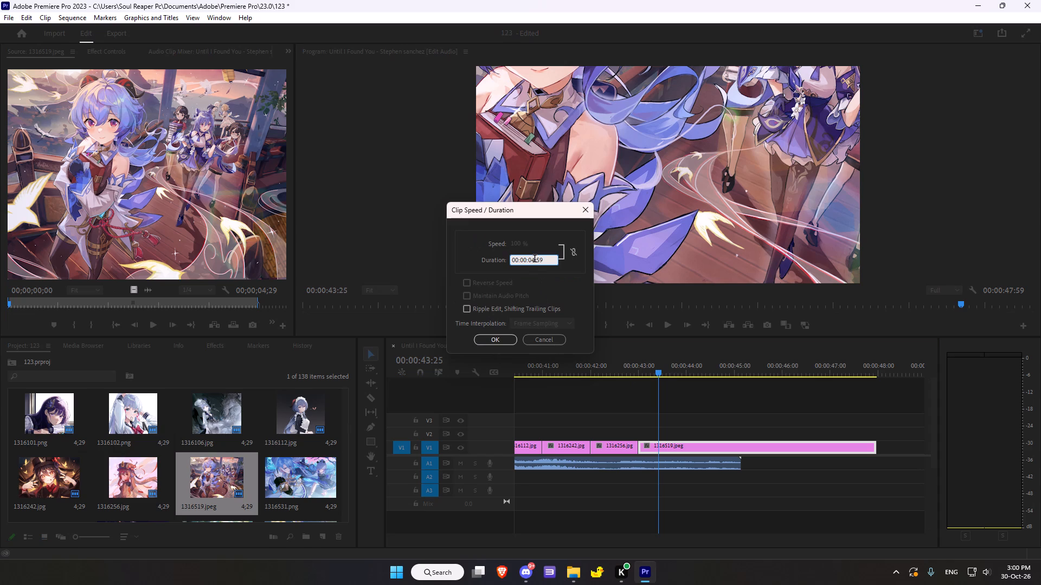
key(BackSpace)
key(BackSpace)
key(Left)
key(BackSpace)
key(1)
key(Return)
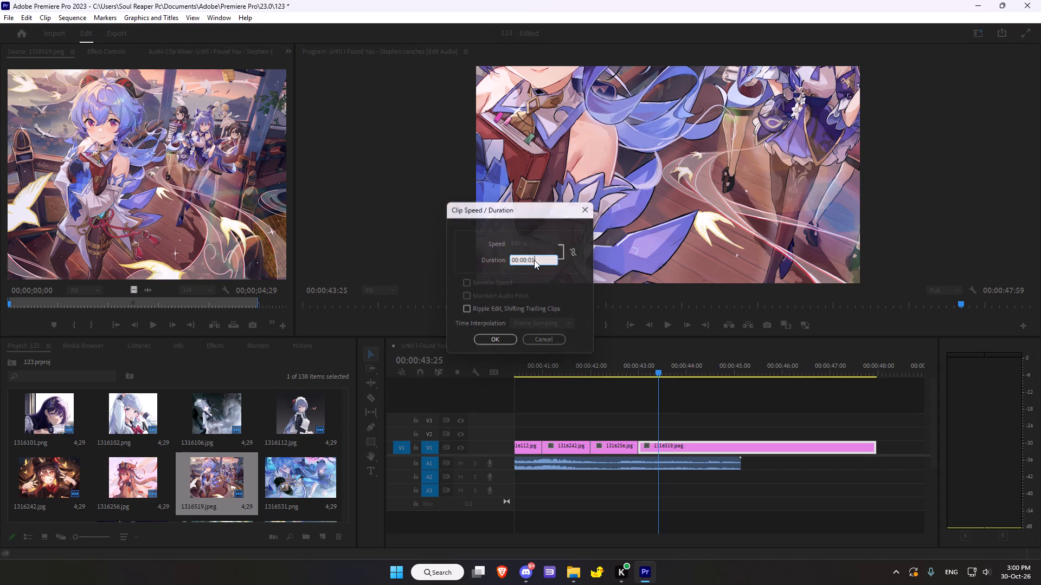
Load 1316531.png in the Source monitor and place it on V1 directly after the 1316519.jpeg clip.
double_click(325, 476)
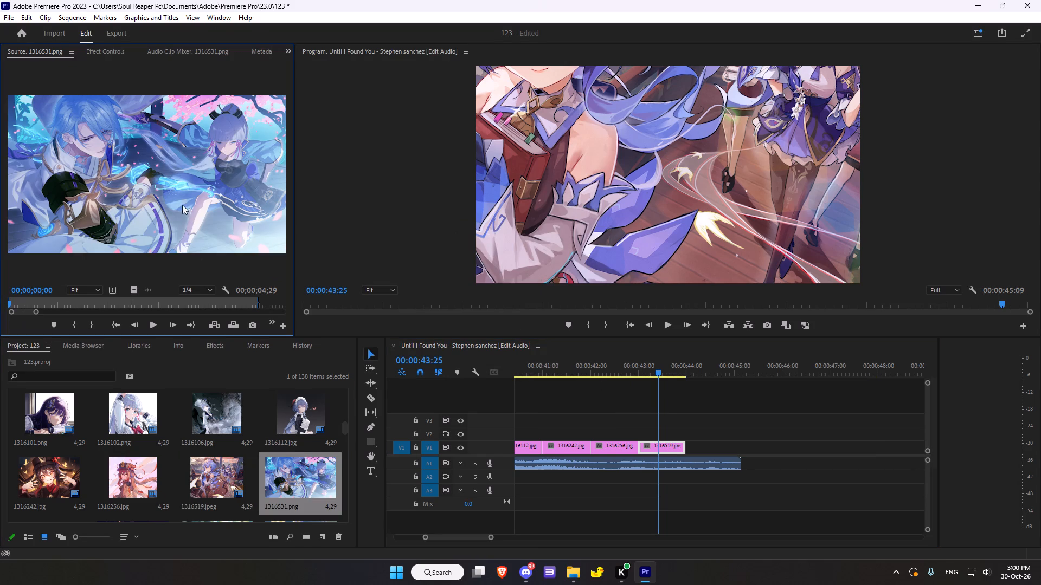
drag(182, 205, 684, 452)
Set the 1316531.png clip's duration on V1 to 00:00:01:00 with Speed/Duration.
click(700, 449)
key(ctrl+r)
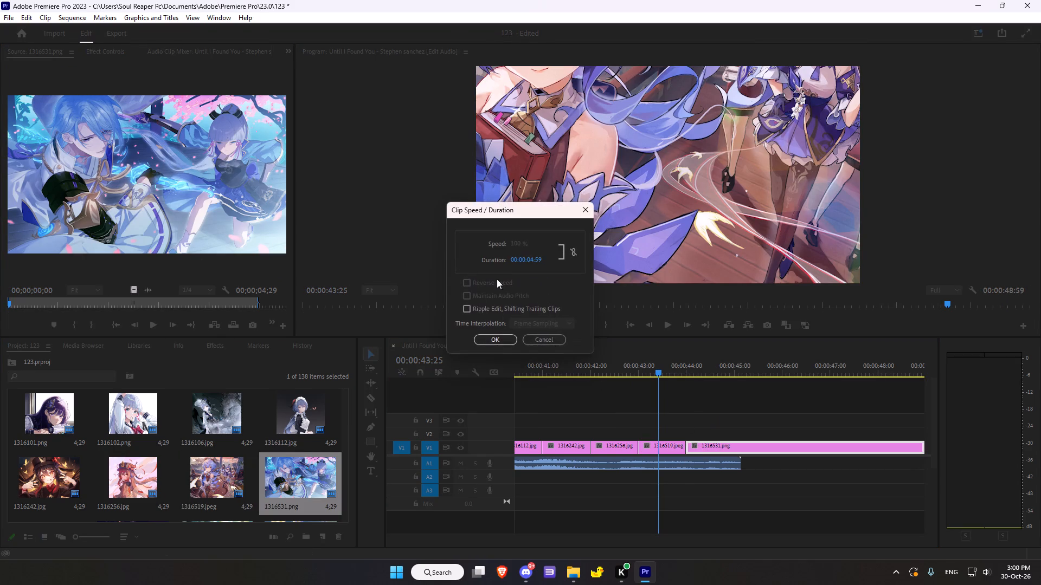
click(537, 259)
key(Right)
key(BackSpace)
key(BackSpace)
key(Left)
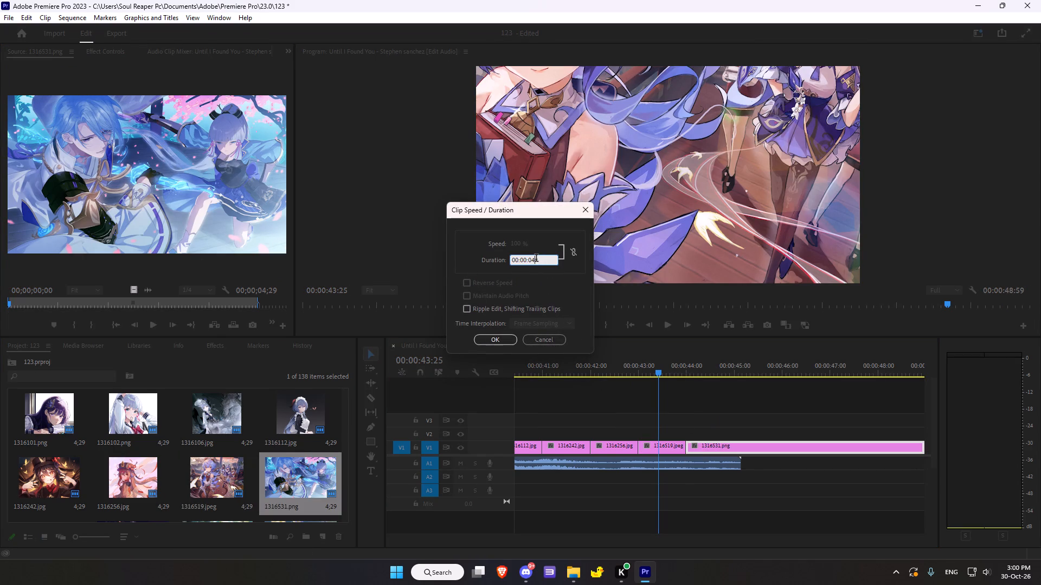
key(BackSpace)
key(1)
key(Return)
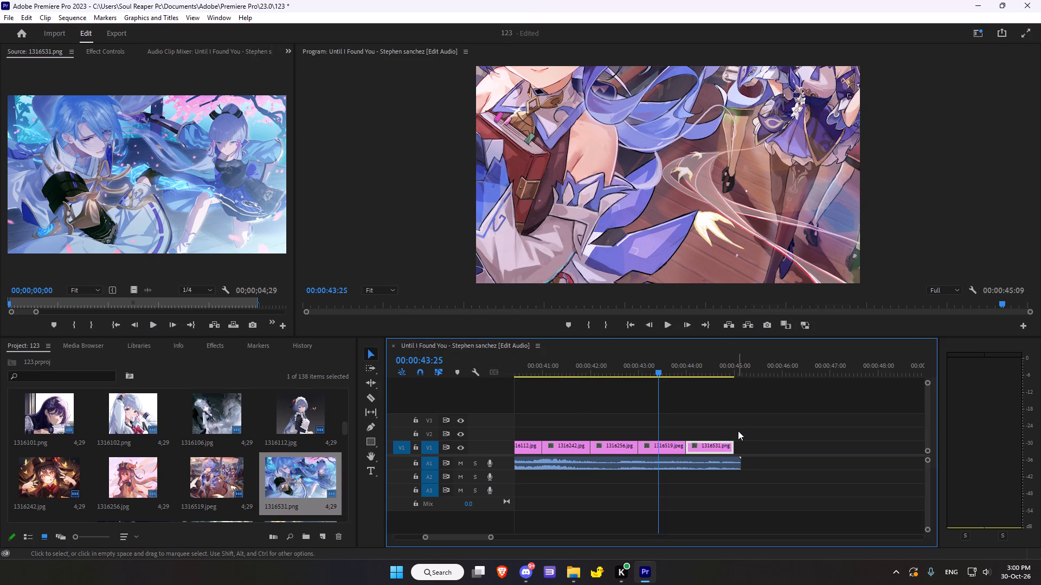
Extend the end of the 1316531.png clip on V1 to line up with the end of the audio on A1.
drag(734, 448, 740, 447)
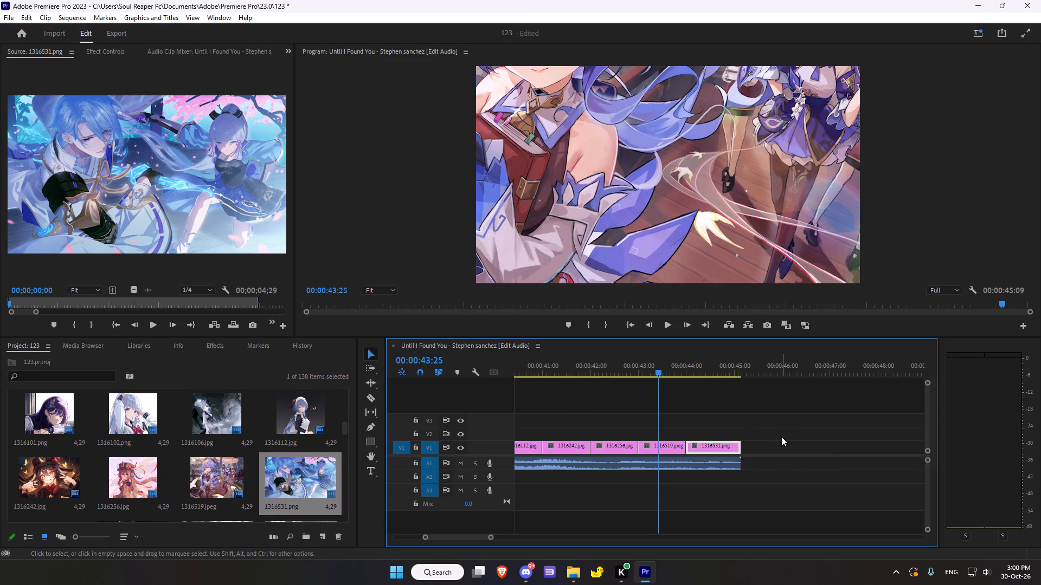
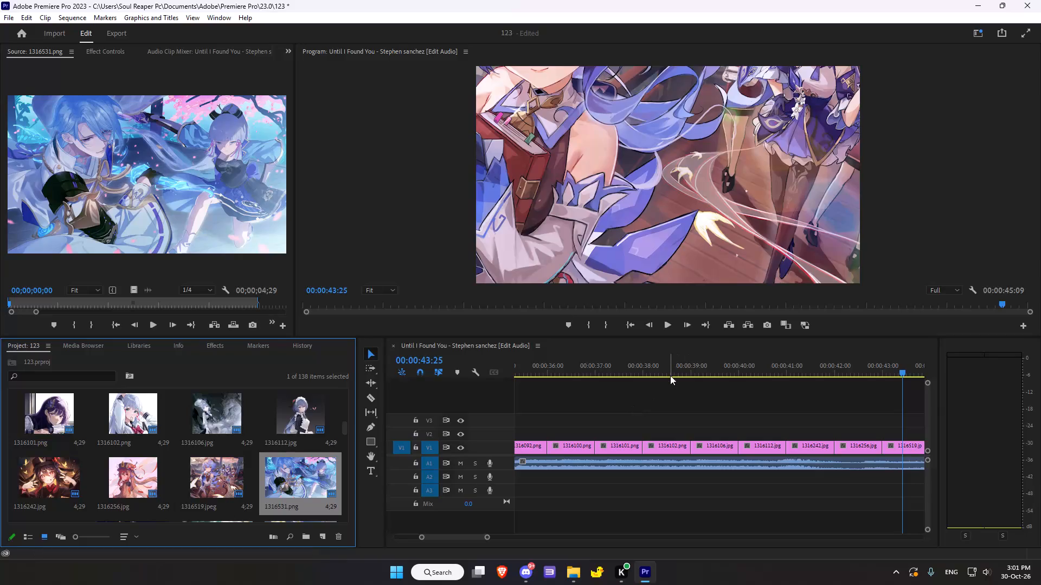
Return the playhead to the start of the sequence and play back the opening image clips with the audio.
drag(670, 375, 369, 355)
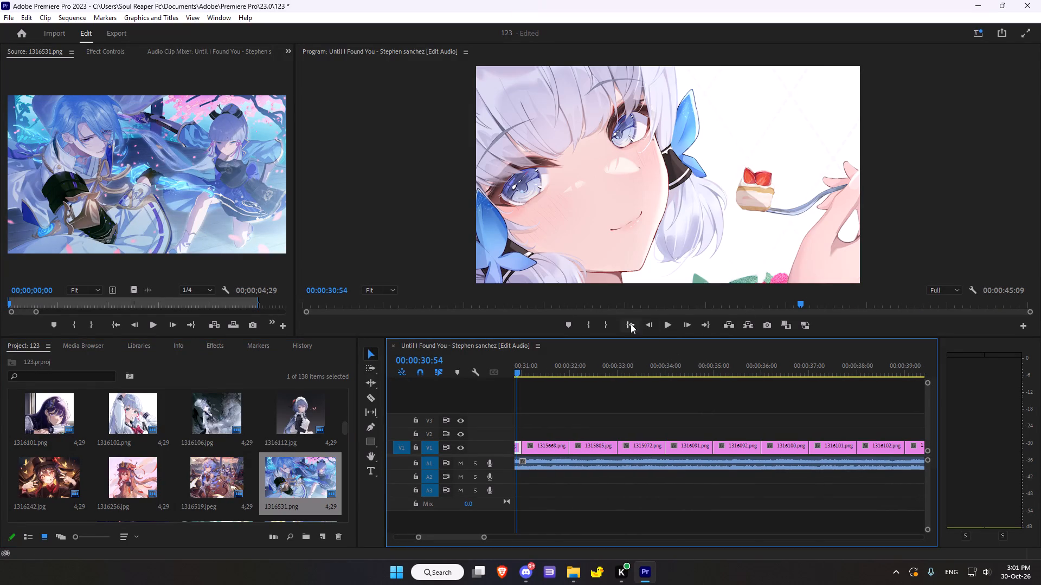
click(631, 324)
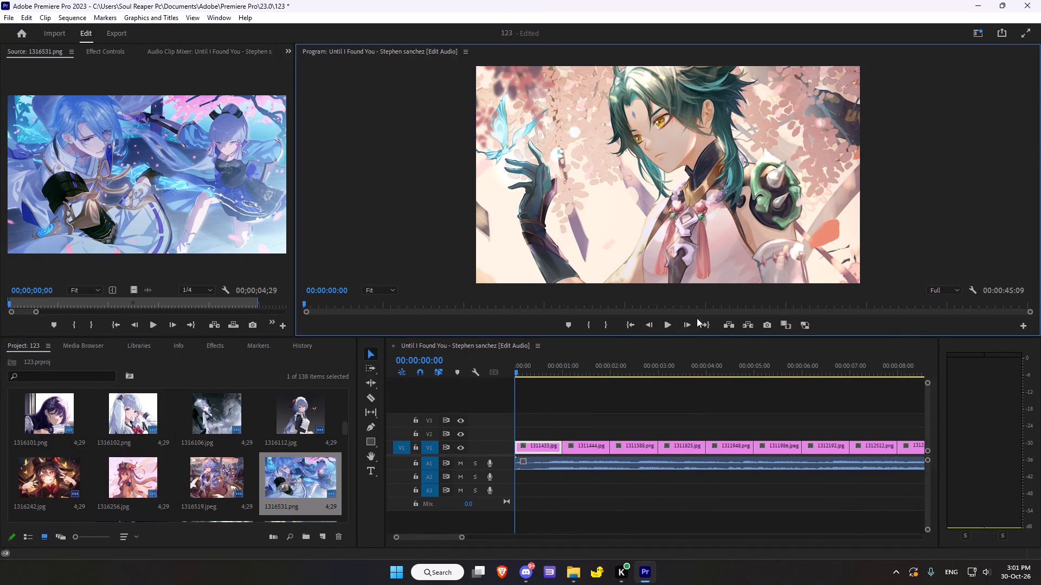
click(670, 329)
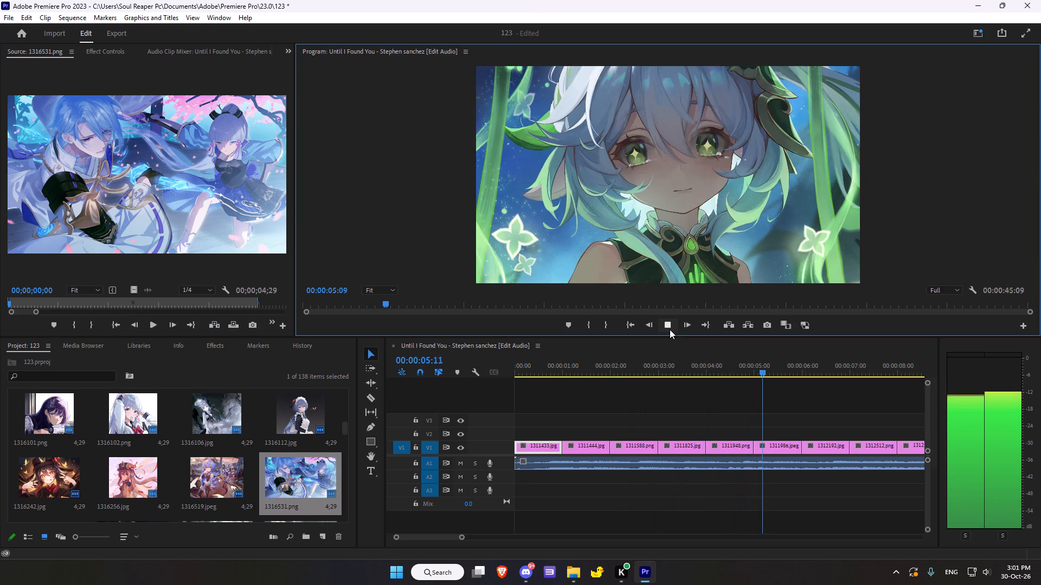
click(670, 329)
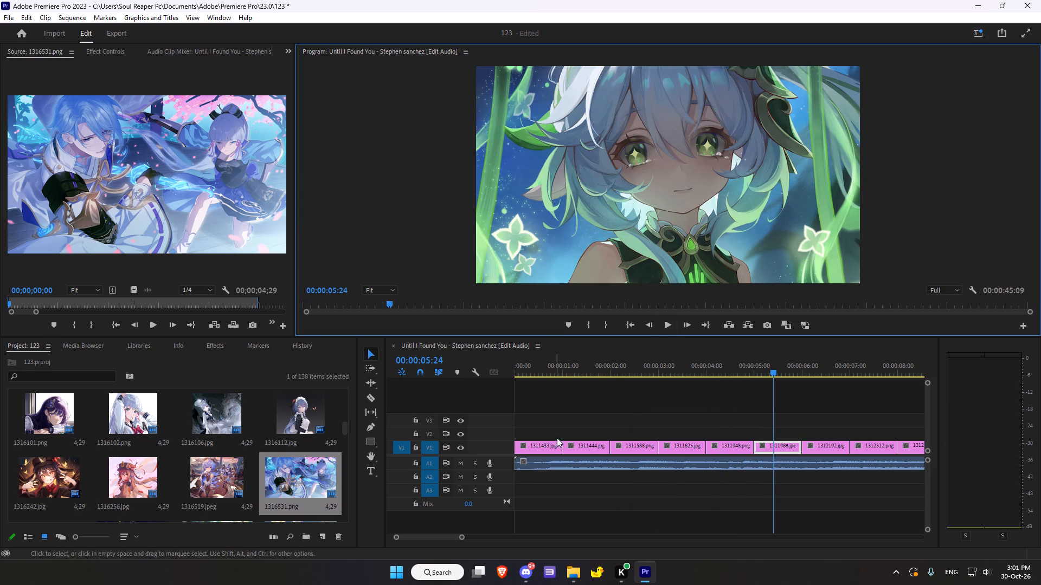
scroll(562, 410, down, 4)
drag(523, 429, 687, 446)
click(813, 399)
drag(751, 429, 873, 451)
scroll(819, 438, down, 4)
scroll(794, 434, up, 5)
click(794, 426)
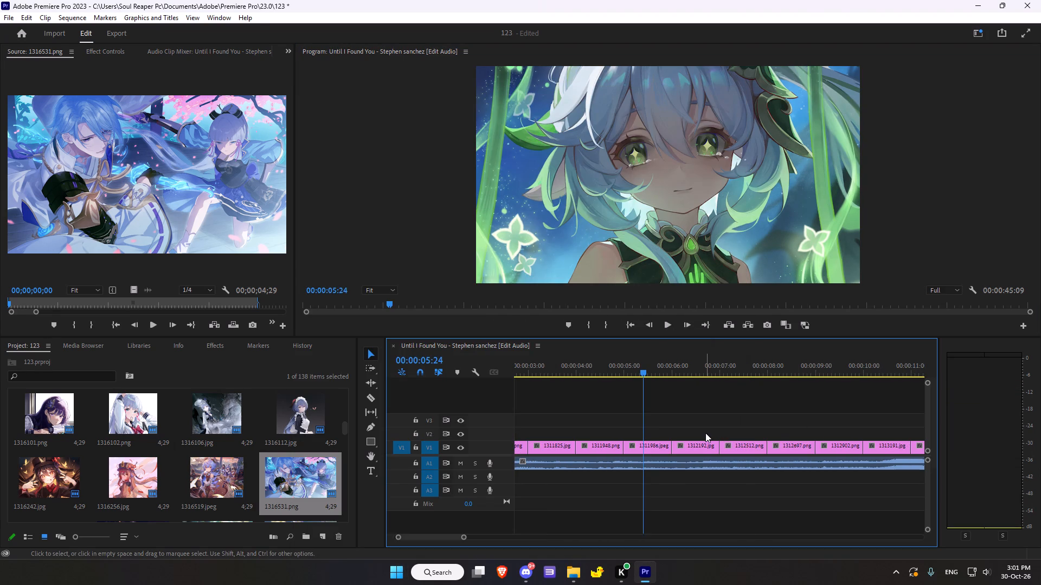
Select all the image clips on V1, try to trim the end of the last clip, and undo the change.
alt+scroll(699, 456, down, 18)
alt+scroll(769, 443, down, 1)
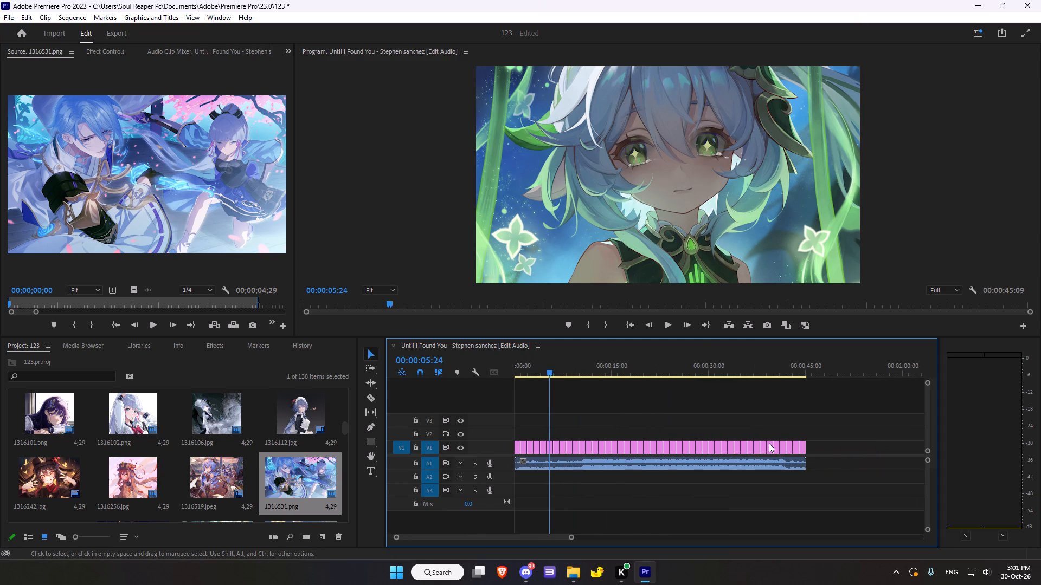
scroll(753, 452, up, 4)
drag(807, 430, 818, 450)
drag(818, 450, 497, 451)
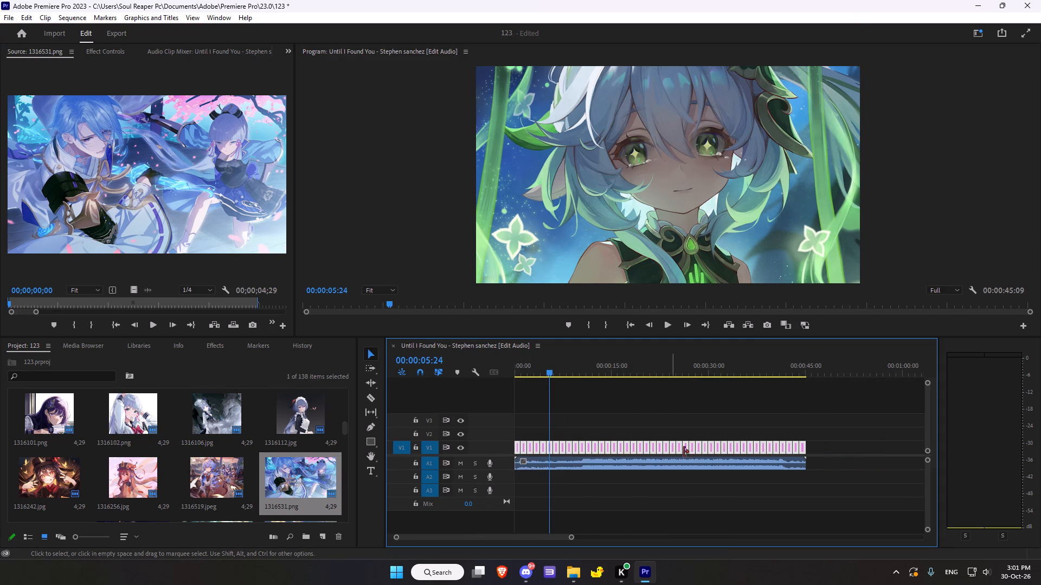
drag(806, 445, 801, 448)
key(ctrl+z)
Deselect the image clips on V1 and play the sequence again from 00:00:00:00.
scroll(684, 490, up, 6)
alt+scroll(646, 476, up, 20)
alt+scroll(646, 476, up, 5)
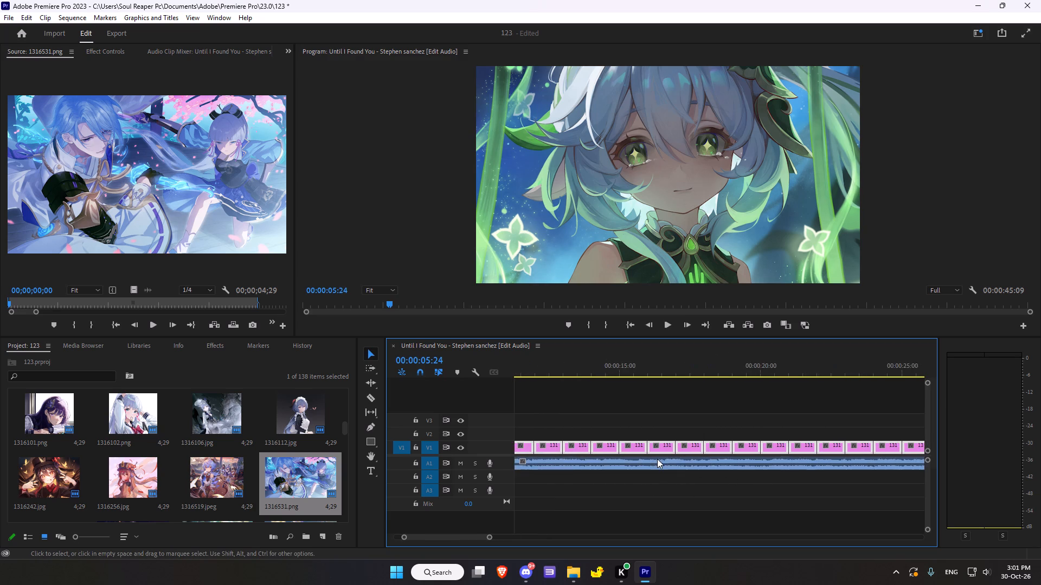
alt+scroll(657, 459, up, 20)
alt+scroll(657, 459, up, 8)
click(616, 413)
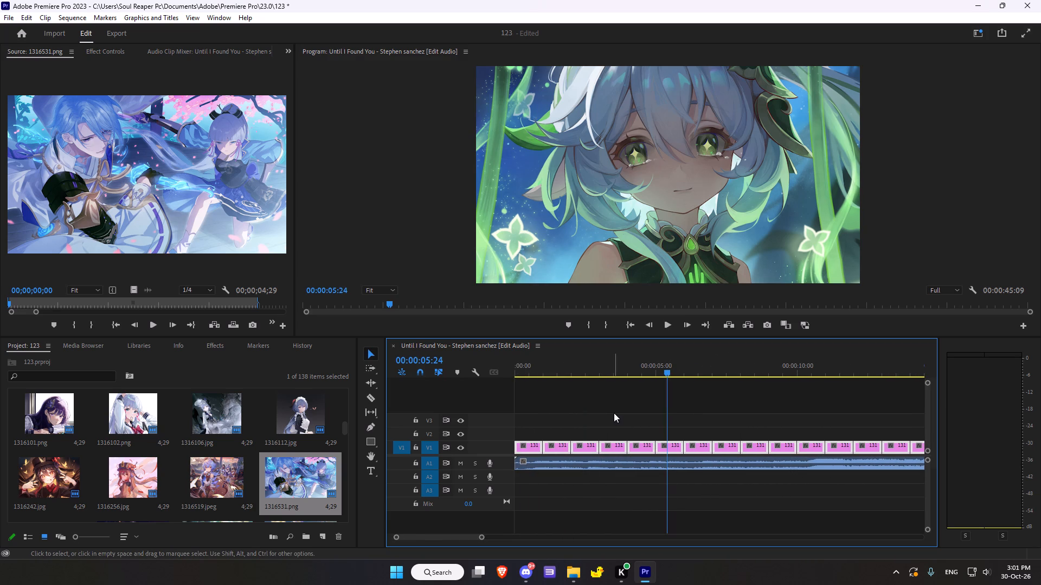
scroll(613, 413, up, 6)
click(525, 401)
click(517, 450)
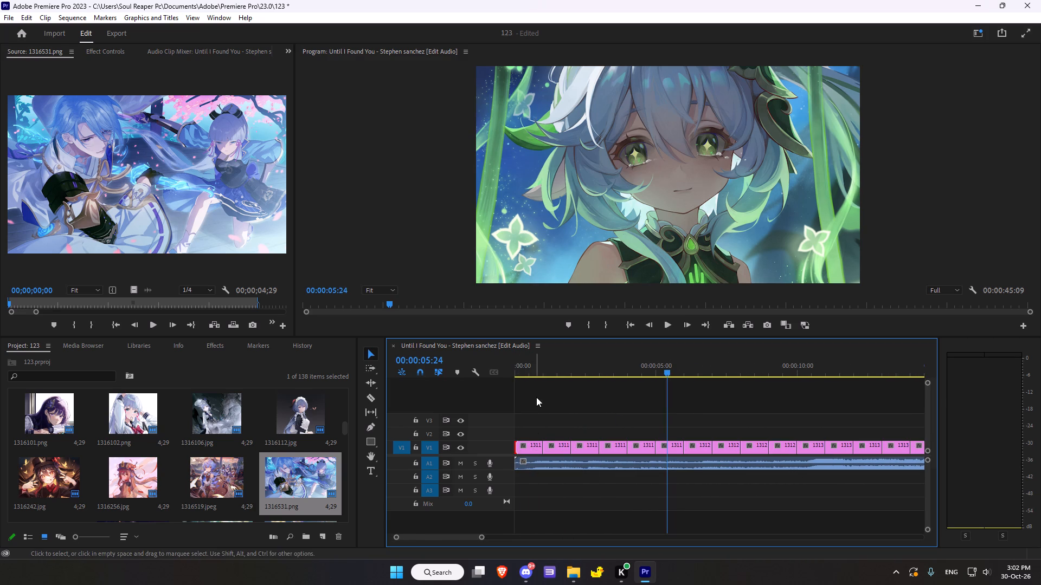
click(536, 365)
drag(527, 374, 503, 375)
key(space)
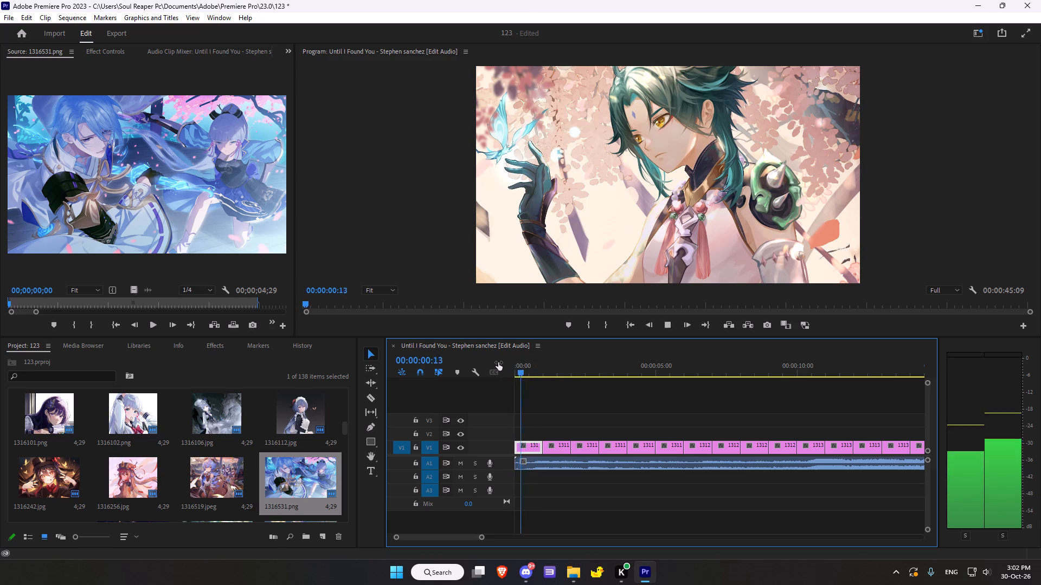
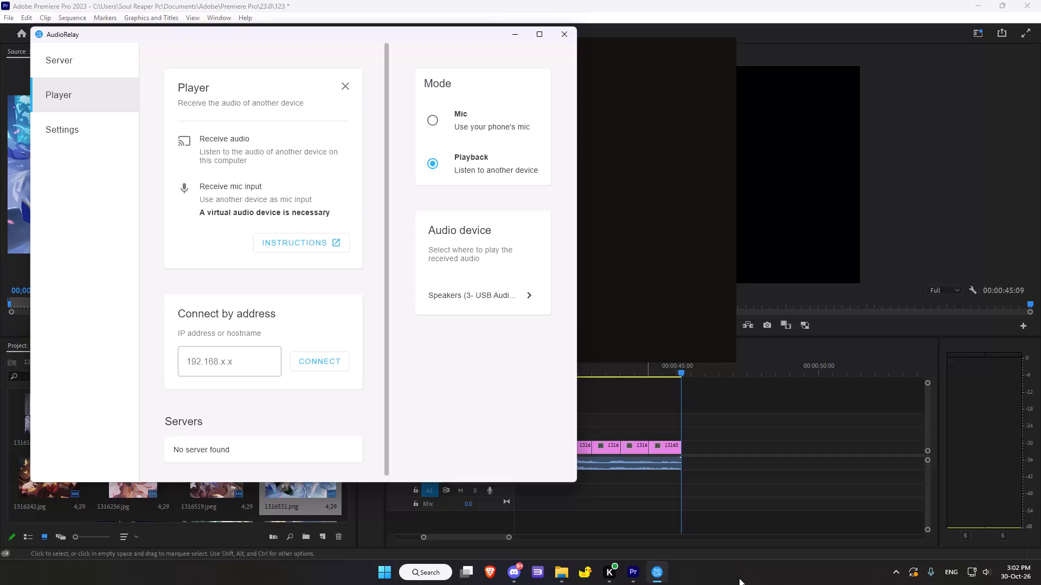
Switch from the AudioRelay window back to the "Until I Found You" edit timeline in Premiere Pro.
click(842, 340)
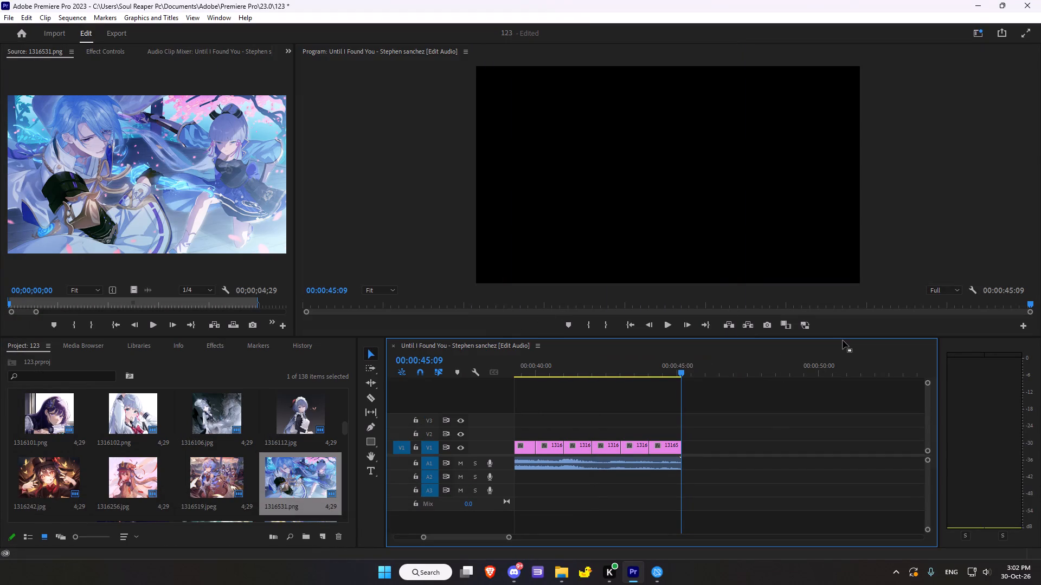